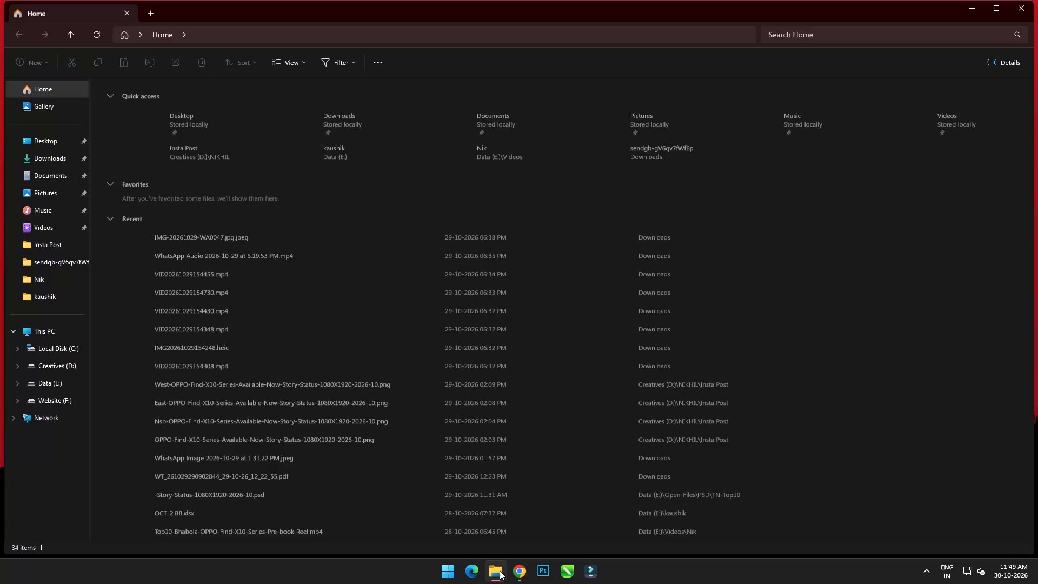
Go to the Downloads folder in File Explorer and select the image IMG-20261029-WA0047.jpg.jpeg.
click(1003, 10)
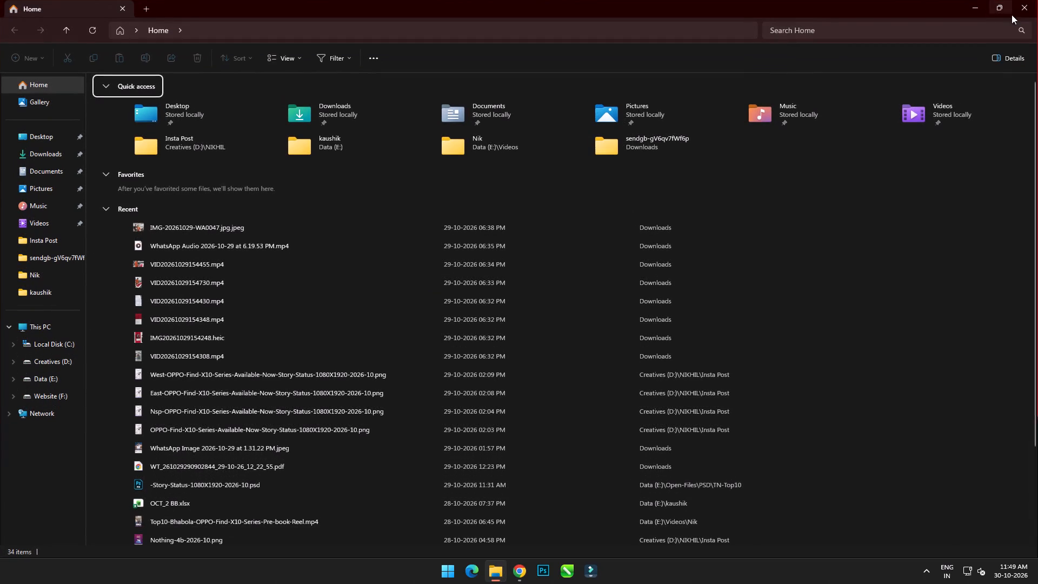
click(1030, 9)
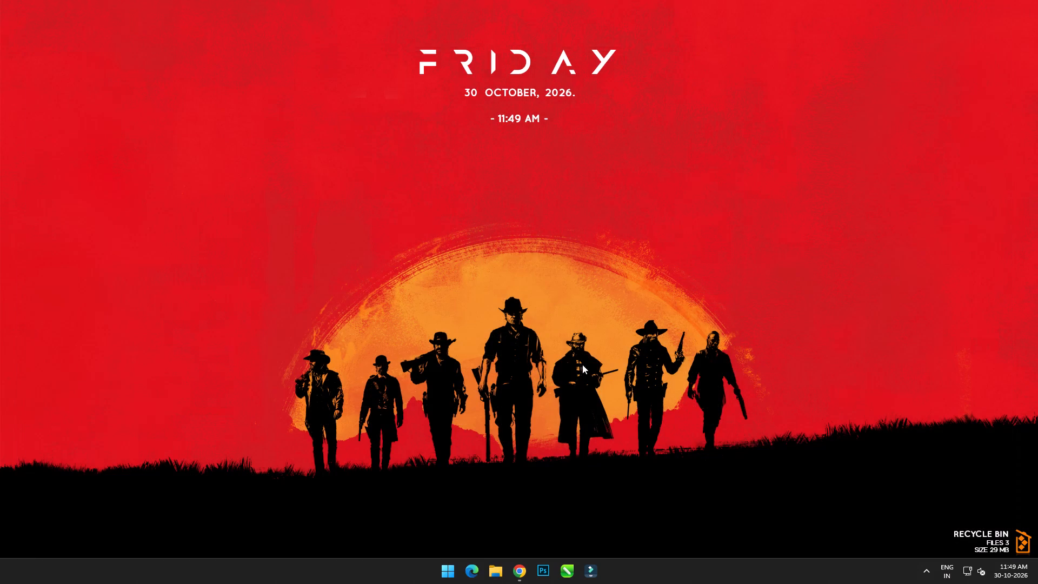
click(492, 583)
click(41, 161)
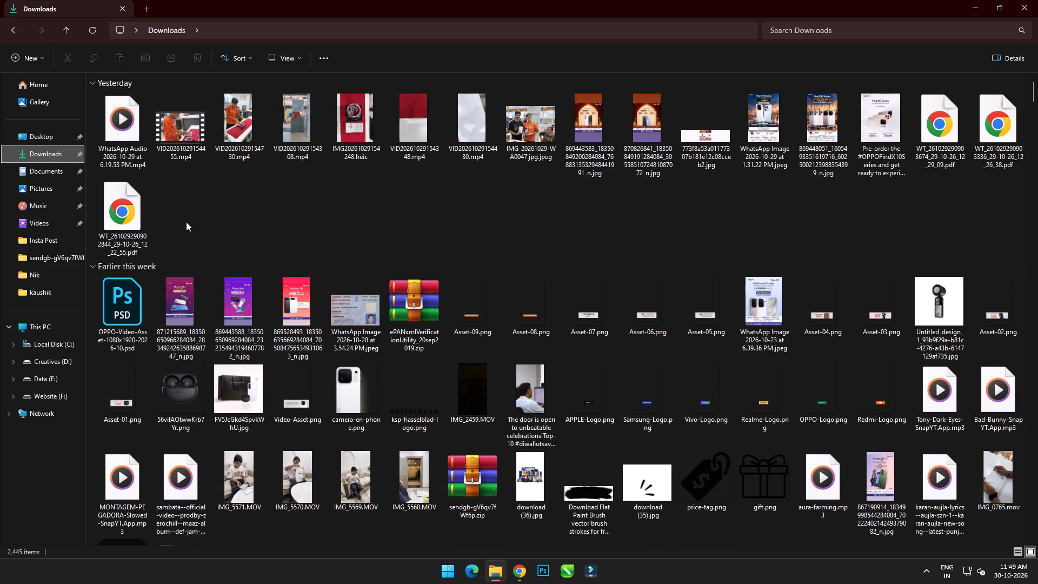
click(229, 185)
click(551, 141)
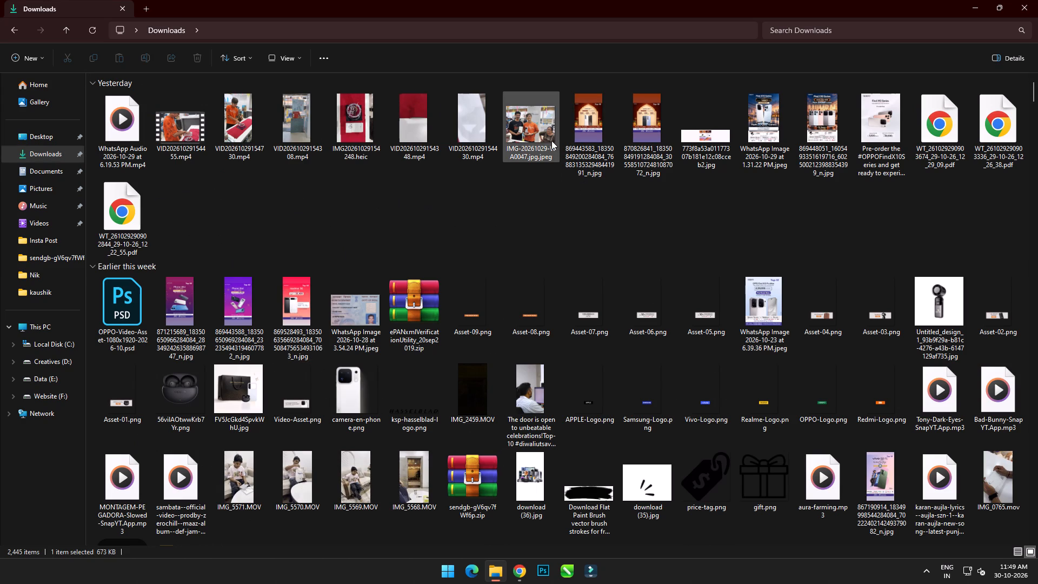
Launch Photoshop and open the recent file -Story-Status-1080X1920-2026-10.psd.
click(544, 567)
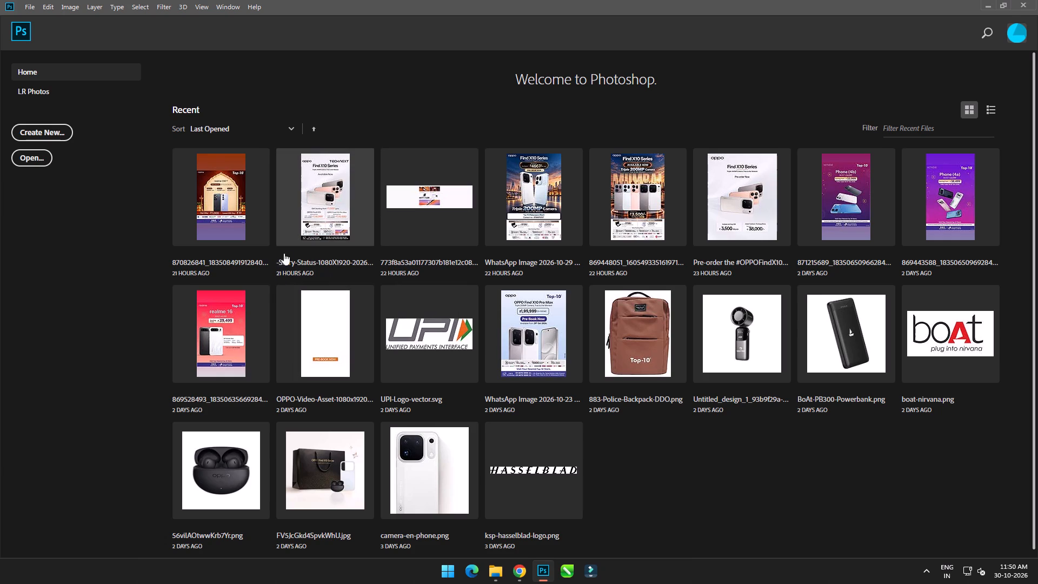
click(340, 221)
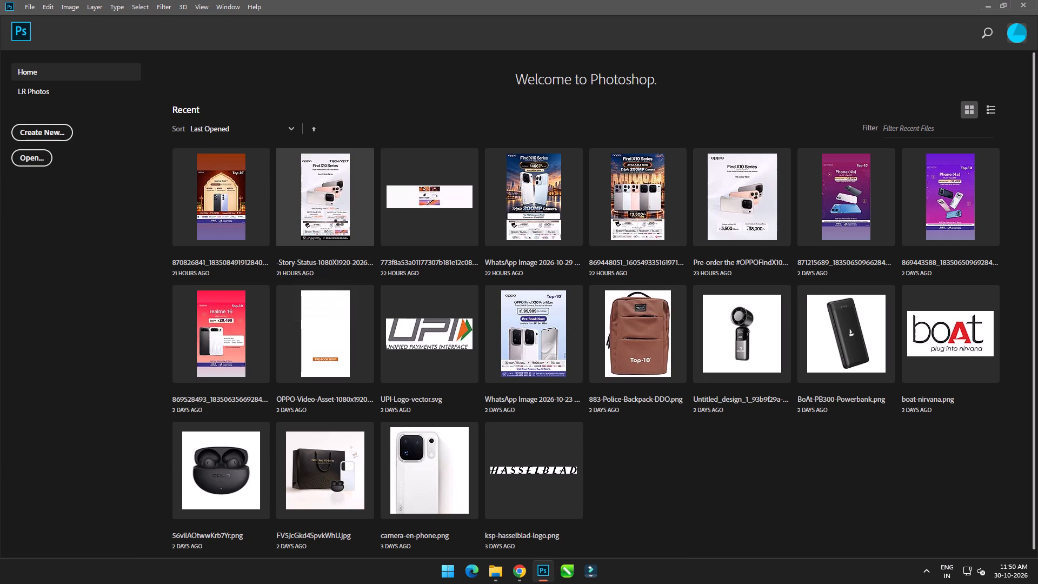
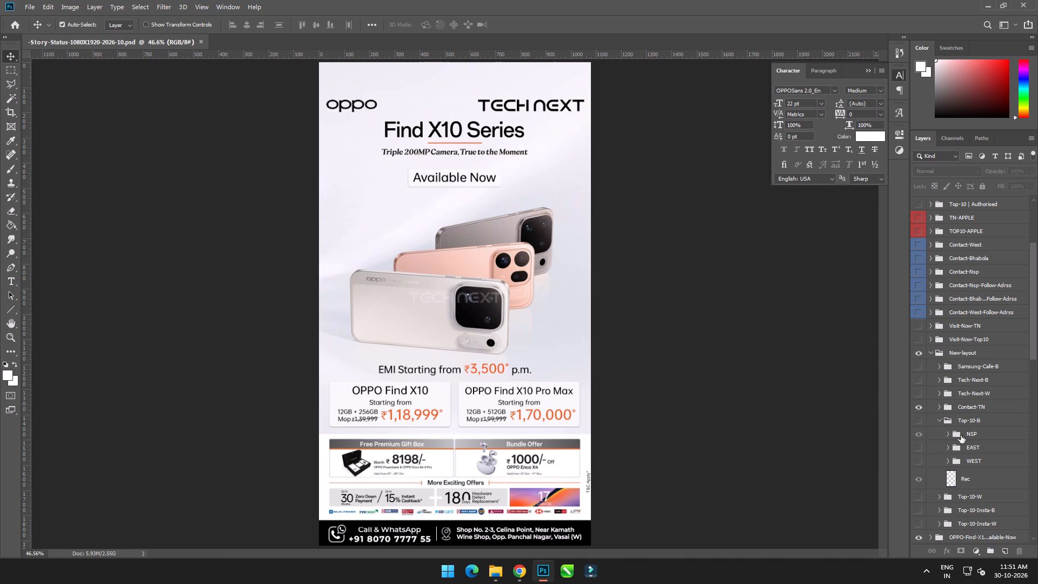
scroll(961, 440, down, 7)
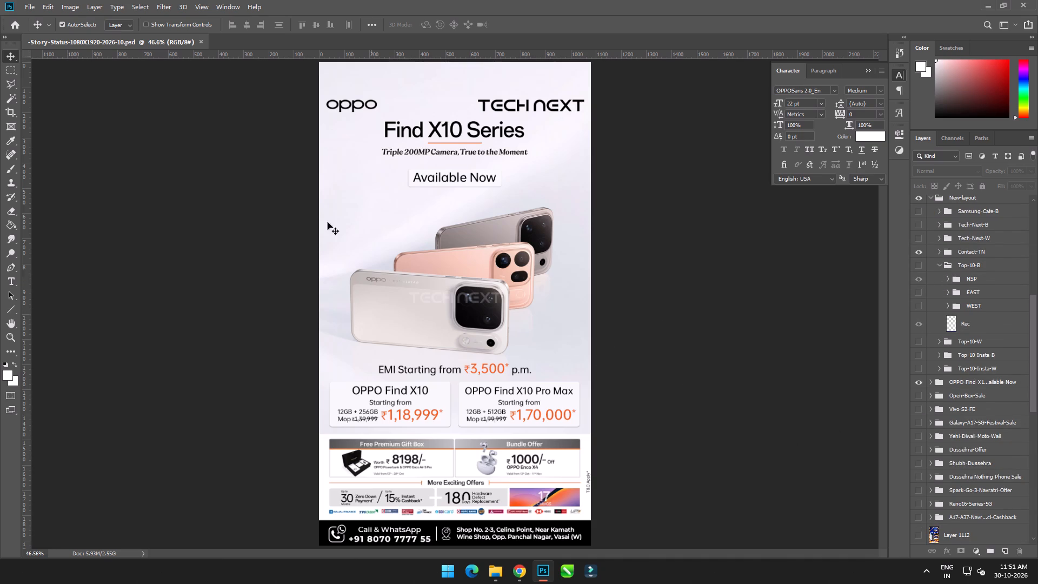
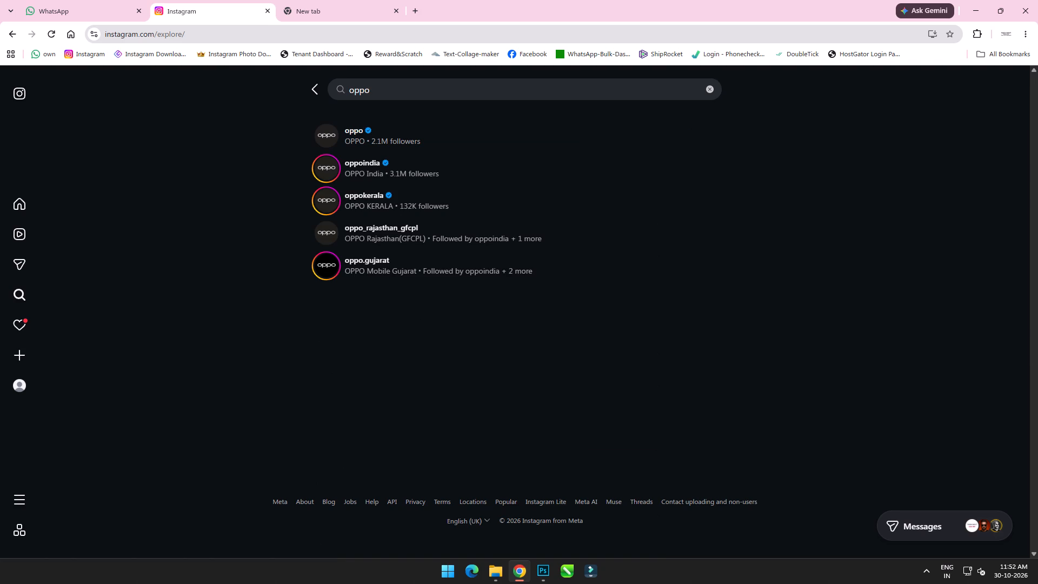
Open the oppo.gujarat Instagram profile in a separate browser tab, look through its posts for promotional material, and close that tab.
middle_click(400, 258)
scroll(400, 258, down, 1)
click(354, 4)
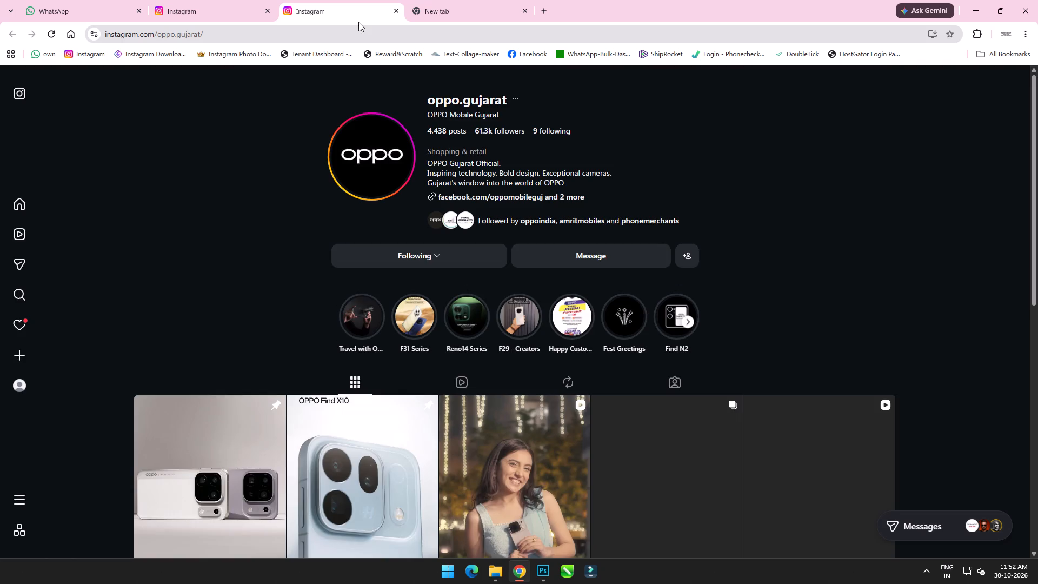
scroll(367, 78, down, 5)
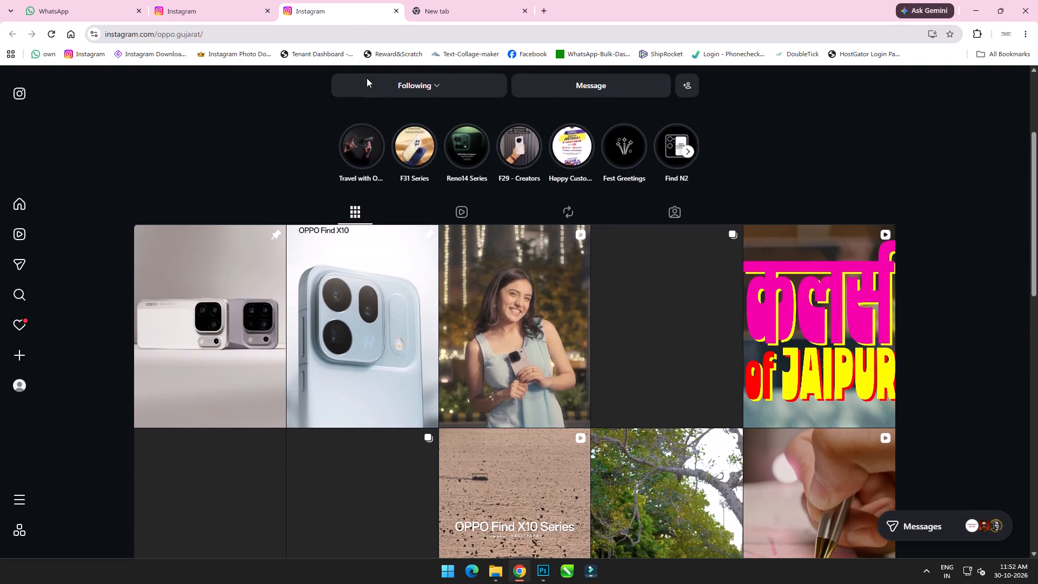
scroll(367, 78, down, 9)
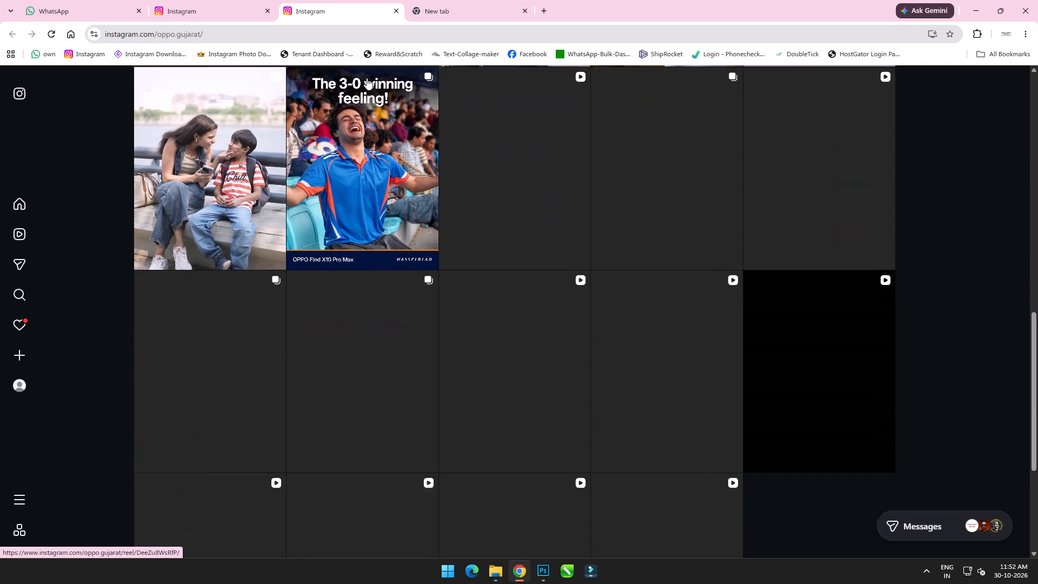
scroll(367, 78, up, 4)
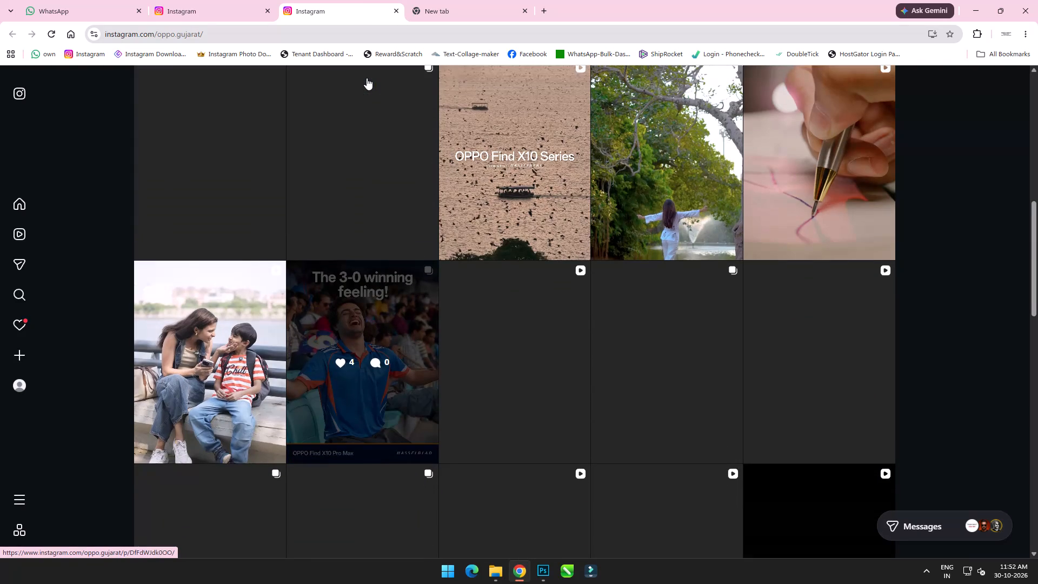
scroll(367, 78, up, 5)
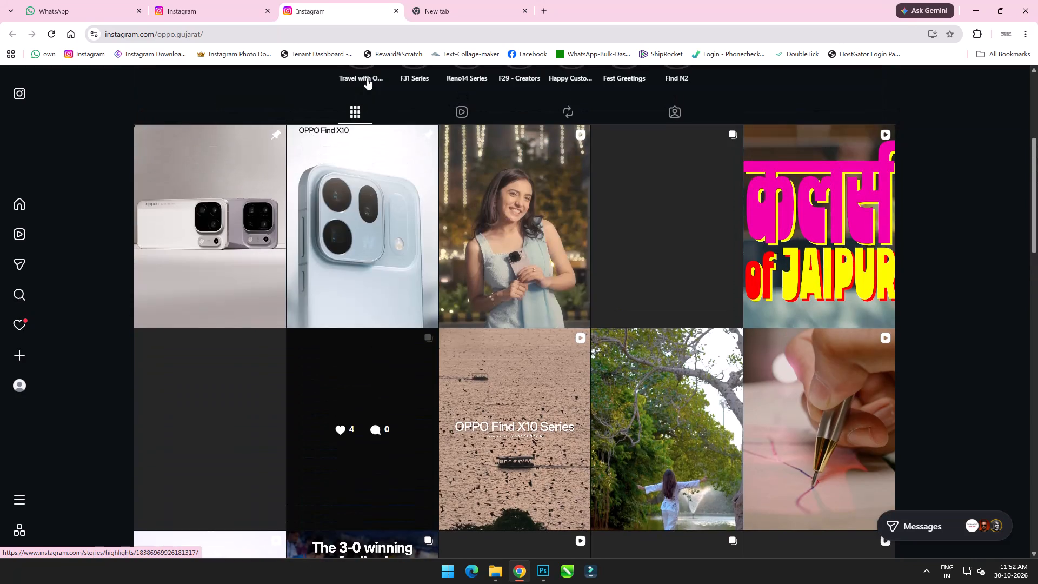
scroll(367, 78, up, 8)
scroll(367, 78, down, 5)
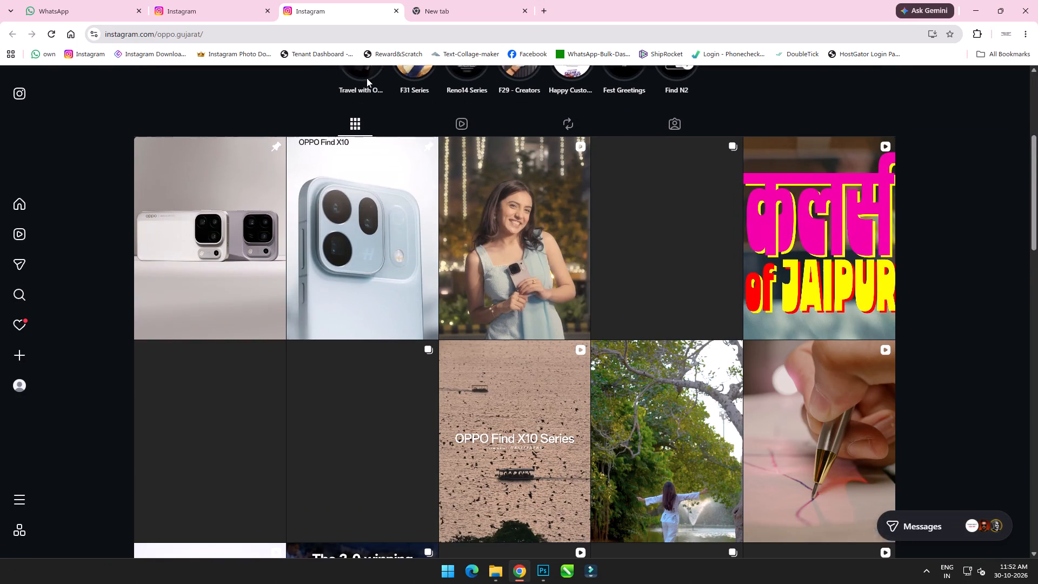
scroll(367, 78, down, 4)
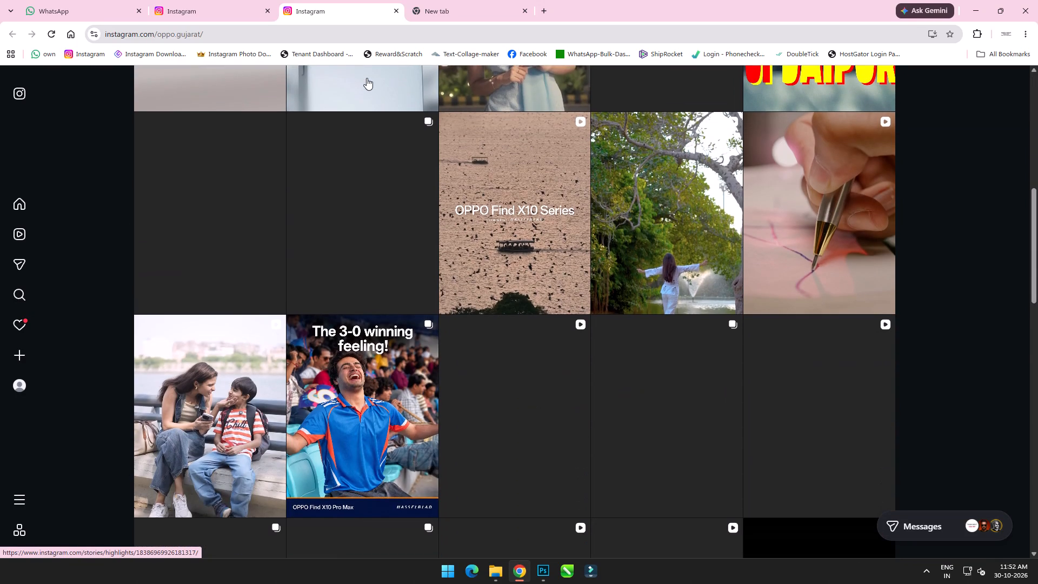
scroll(367, 78, down, 8)
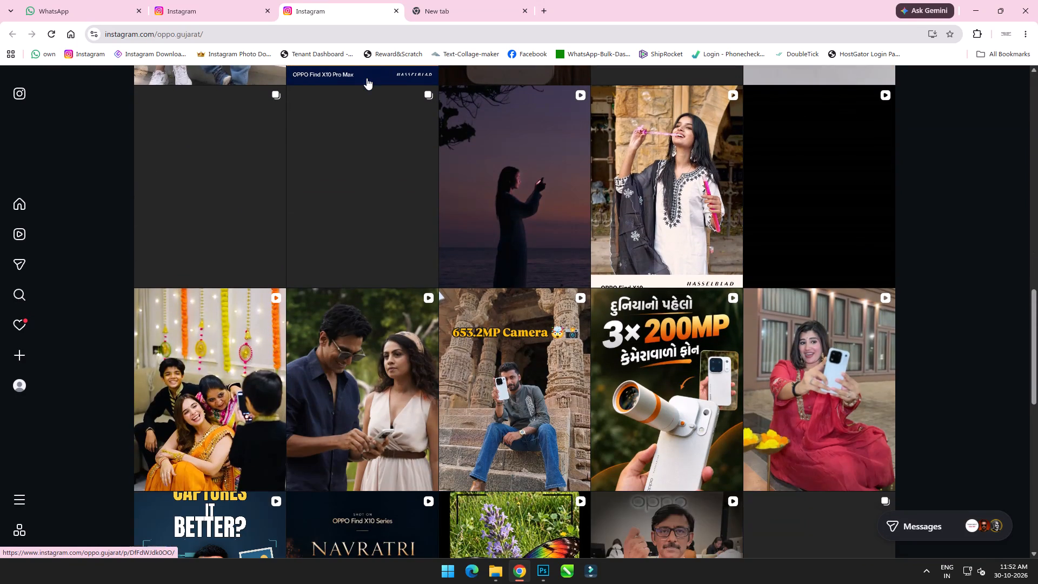
scroll(367, 78, down, 9)
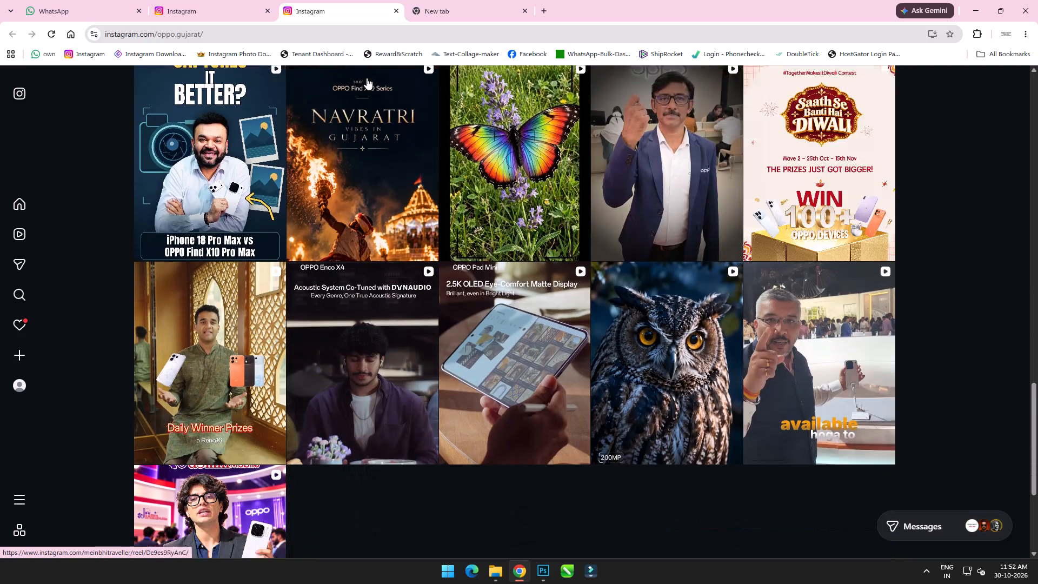
scroll(367, 78, down, 2)
scroll(367, 78, up, 6)
scroll(367, 78, down, 6)
scroll(367, 78, up, 2)
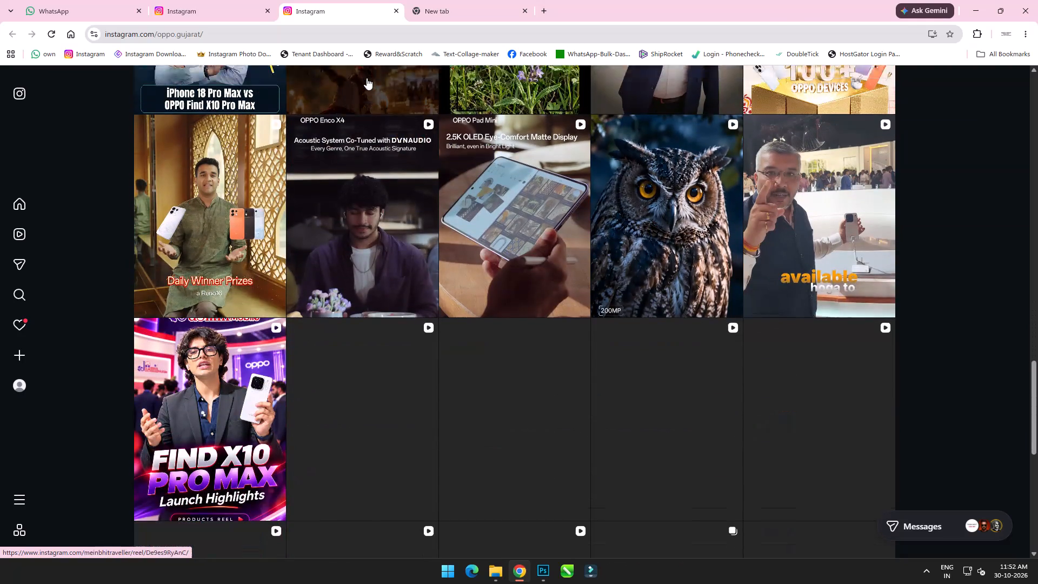
scroll(367, 78, up, 20)
scroll(367, 78, up, 12)
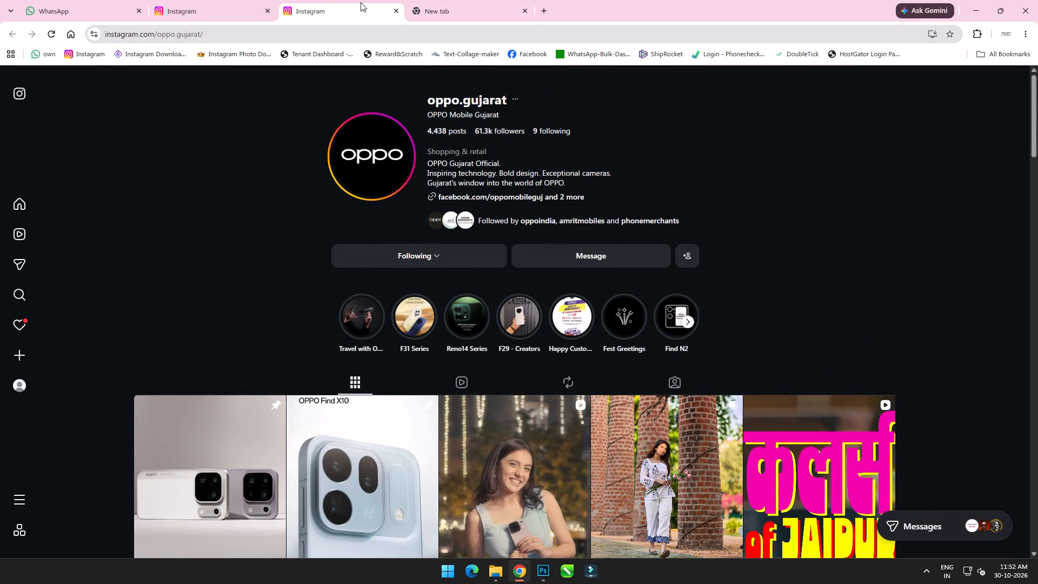
middle_click(322, 0)
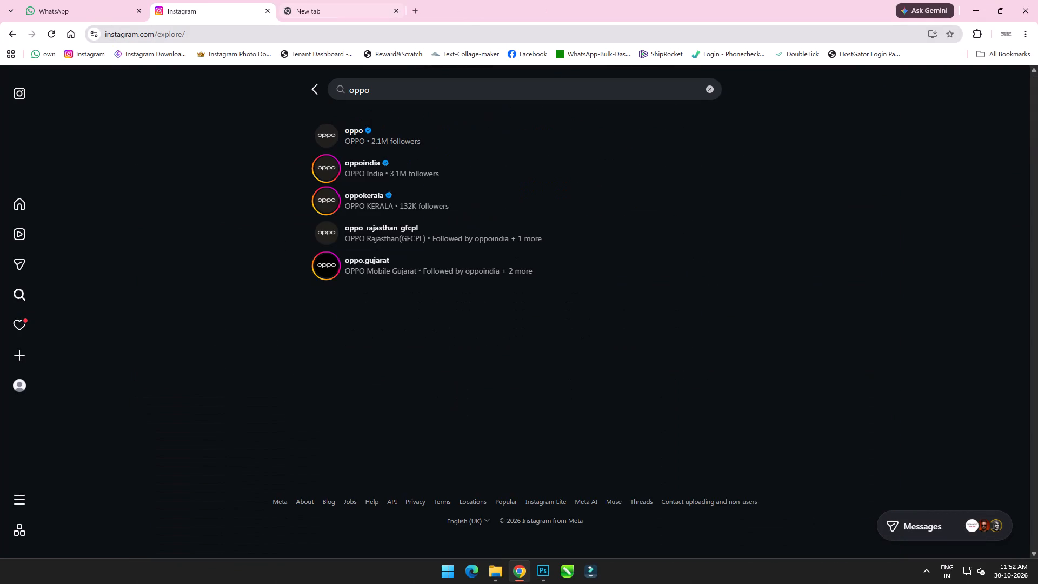
Open the oppo_rajasthan_gfcpl Instagram profile in a separate browser tab and look through its posts.
middle_click(407, 227)
click(351, 0)
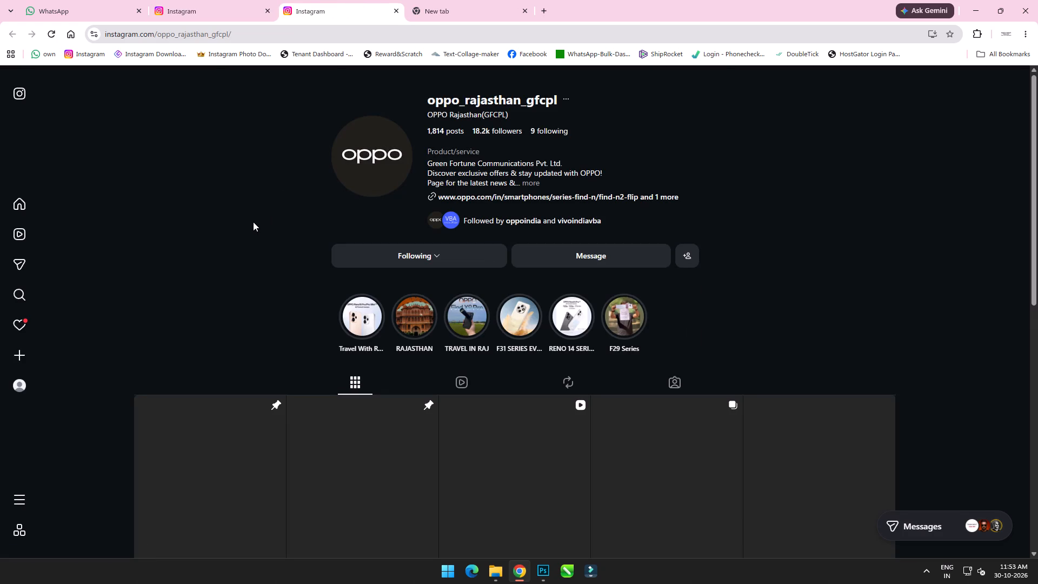
scroll(253, 222, down, 6)
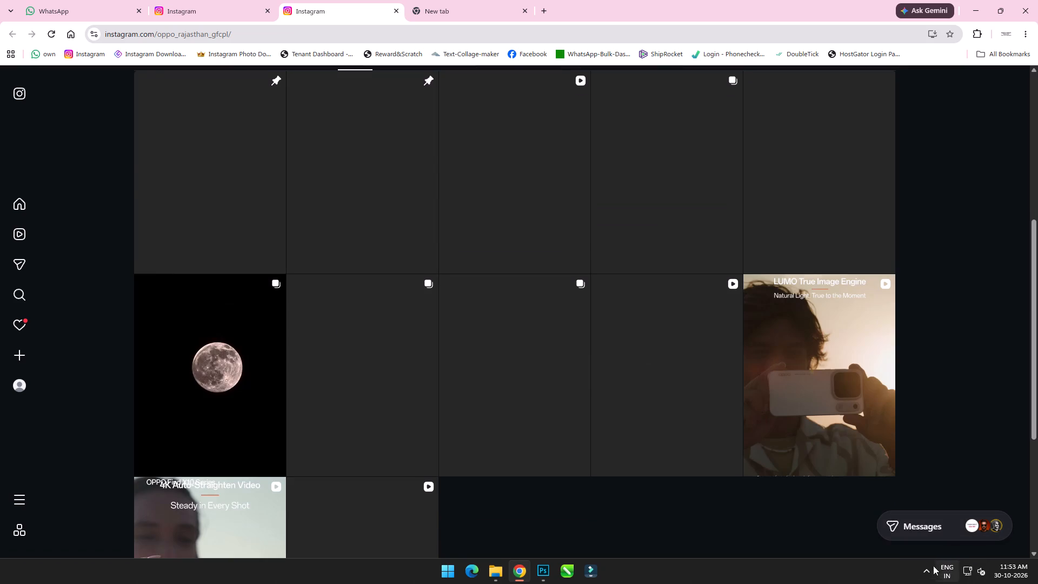
Show the hidden background apps in the system tray.
click(929, 570)
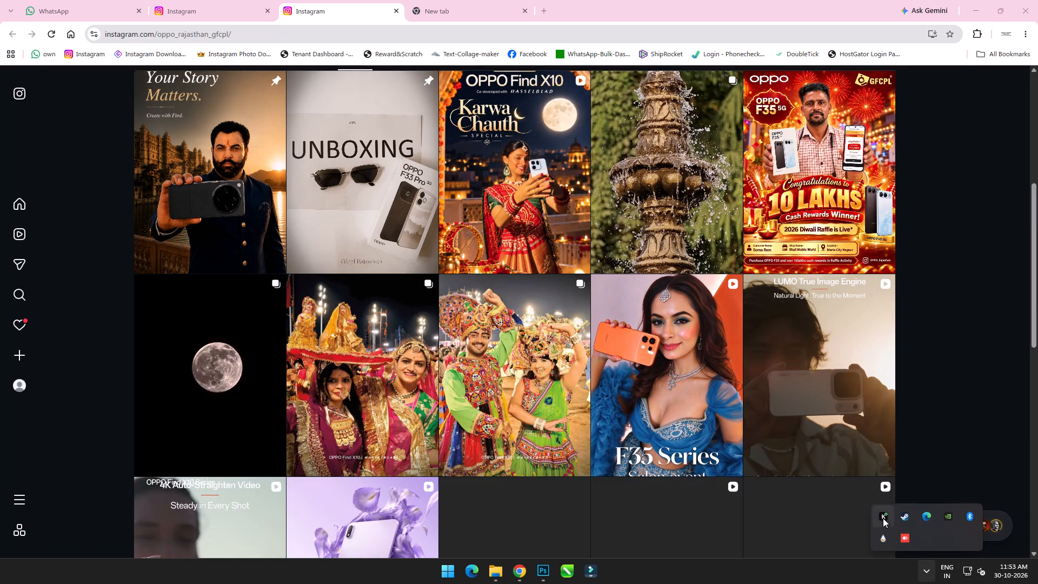
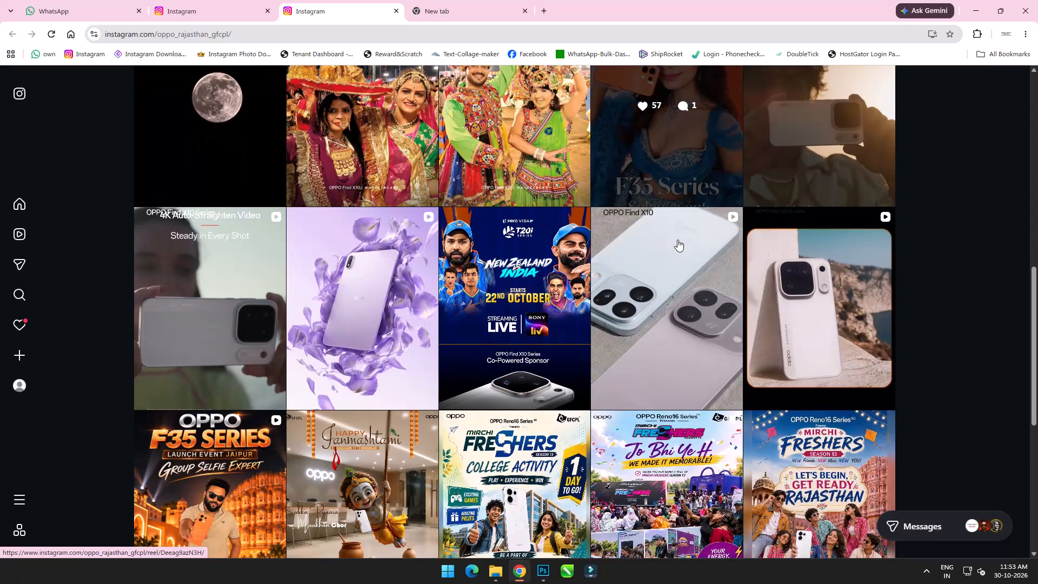
Look through the post grid of the oppo_rajasthan_gfcpl profile for reference designs, and close that profile's tab.
scroll(677, 240, down, 3)
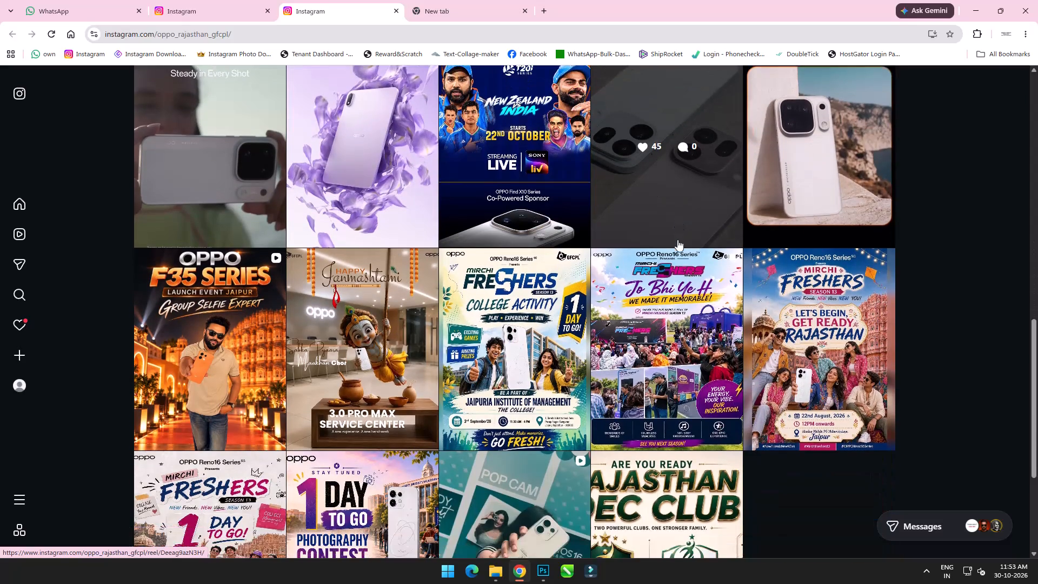
scroll(679, 240, down, 8)
scroll(680, 241, up, 4)
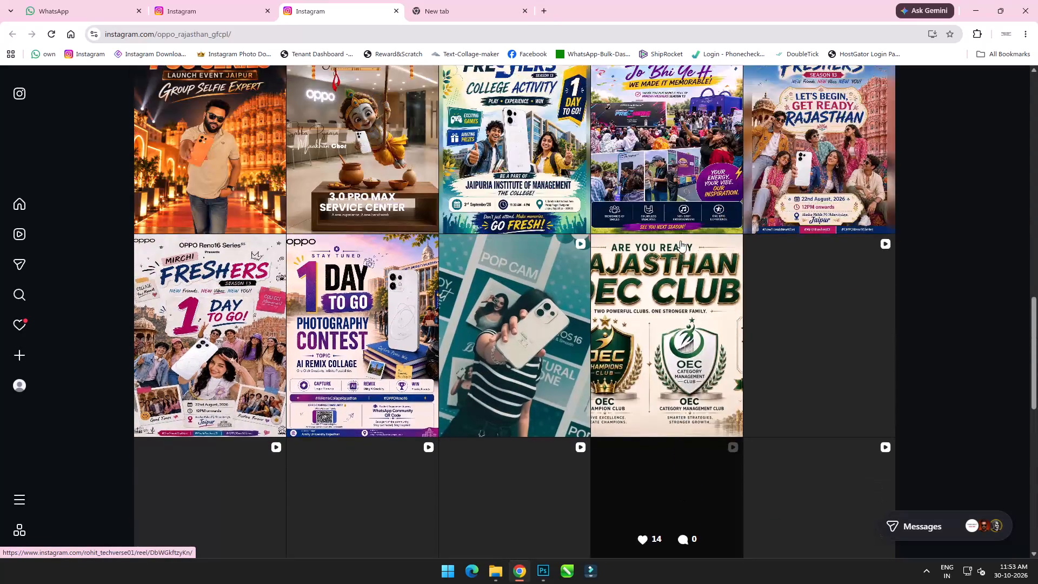
scroll(680, 241, down, 10)
scroll(691, 243, up, 19)
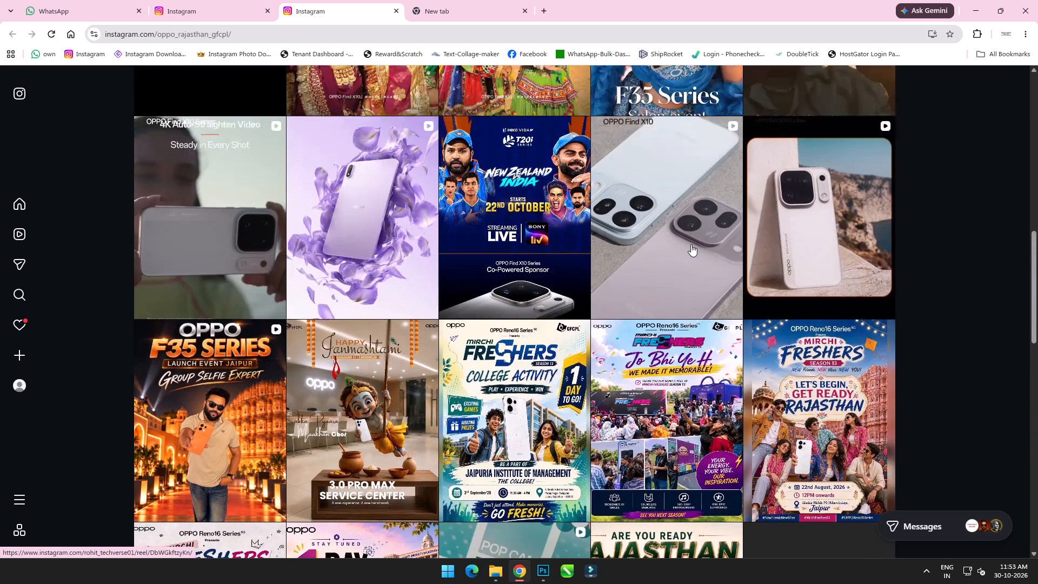
scroll(690, 245, up, 8)
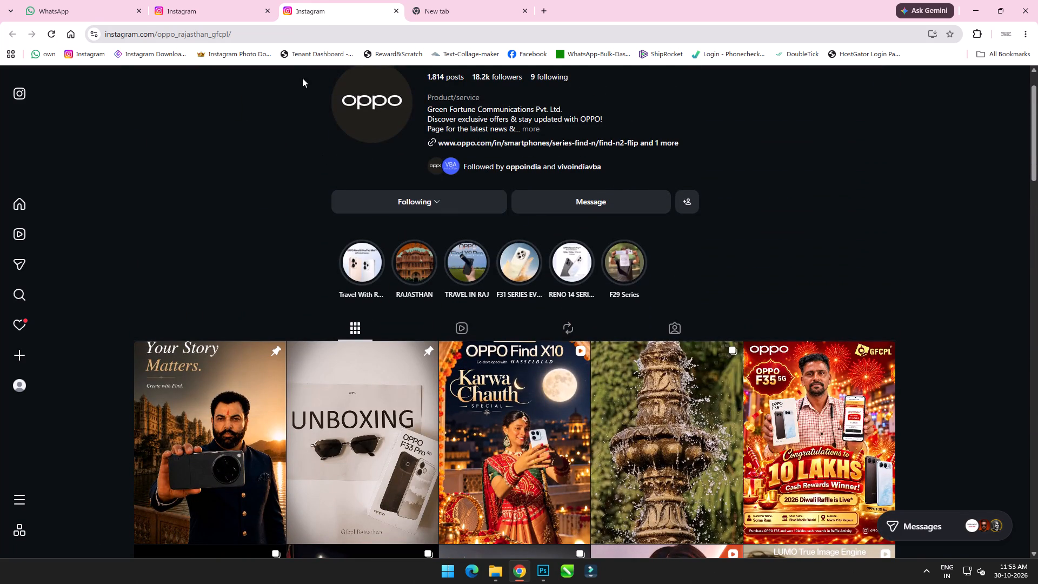
middle_click(336, 0)
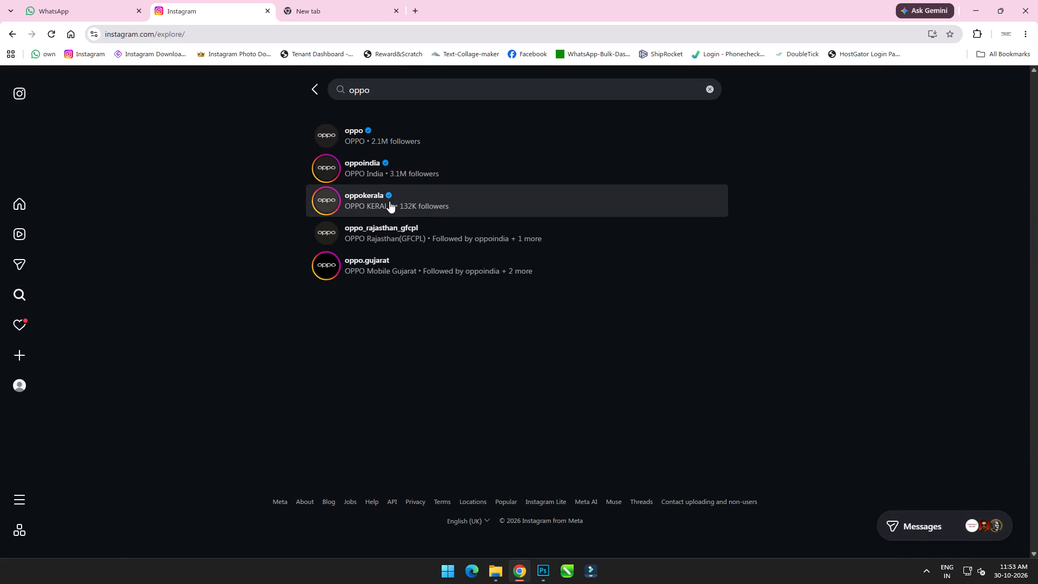
Open the oppokerala profile from the Instagram search results in a separate tab and browse its posts for reference designs.
middle_click(387, 201)
click(360, 0)
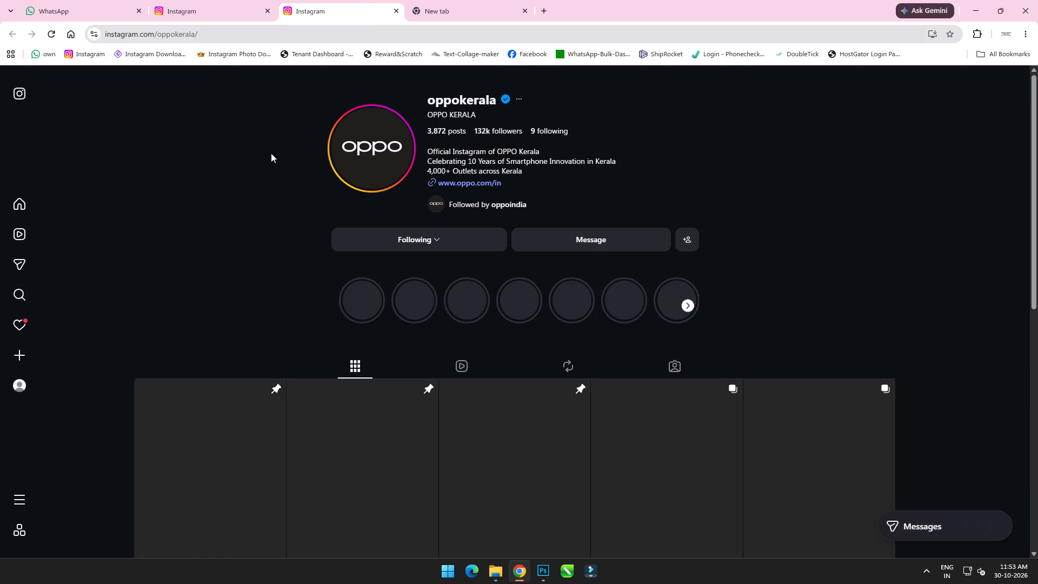
scroll(184, 233, down, 3)
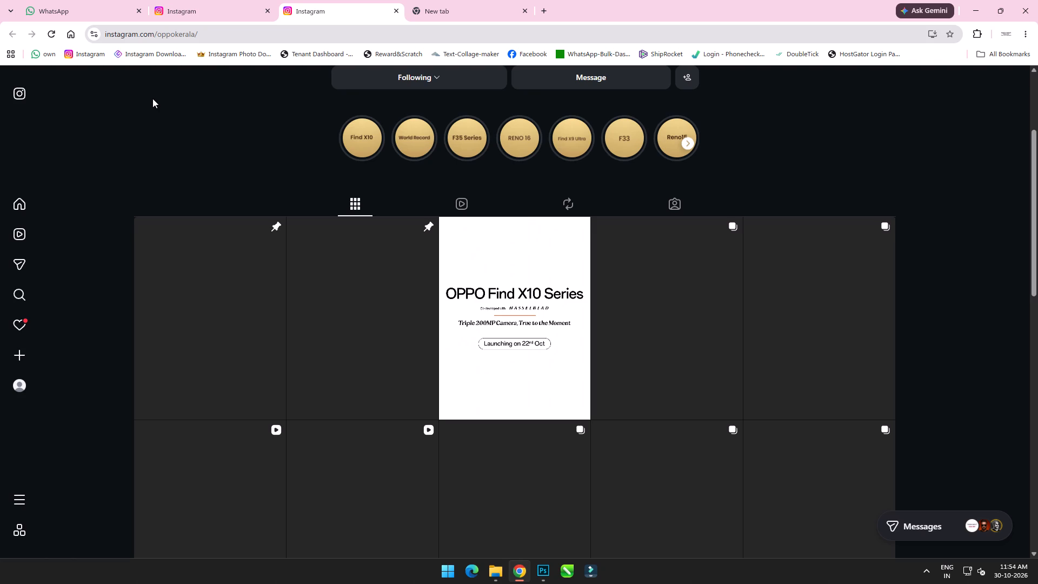
scroll(159, 97, down, 2)
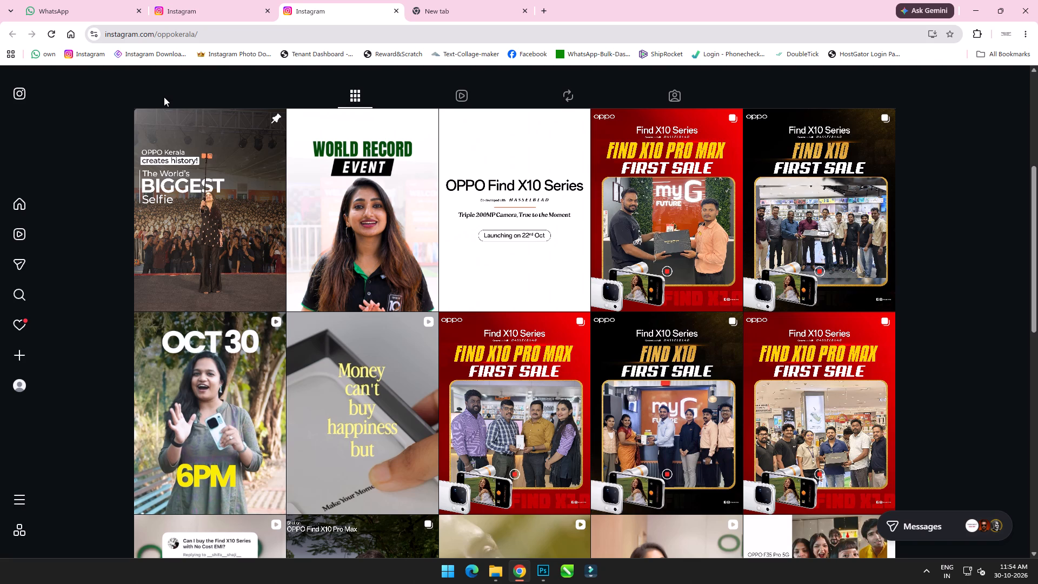
scroll(268, 155, down, 5)
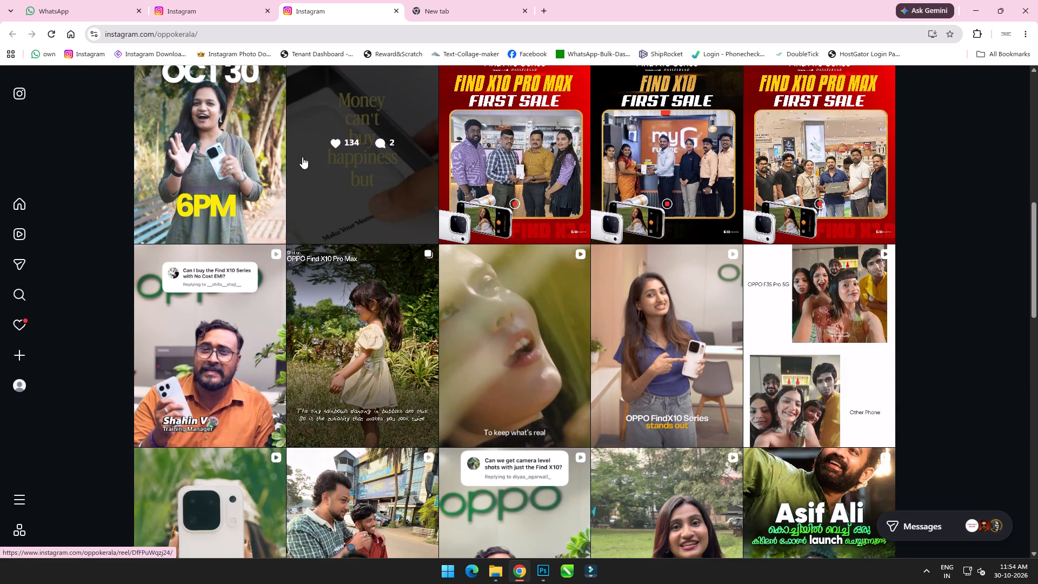
Open the Find X10 Pro Max First Sale carousel post and compare its first two images.
click(839, 179)
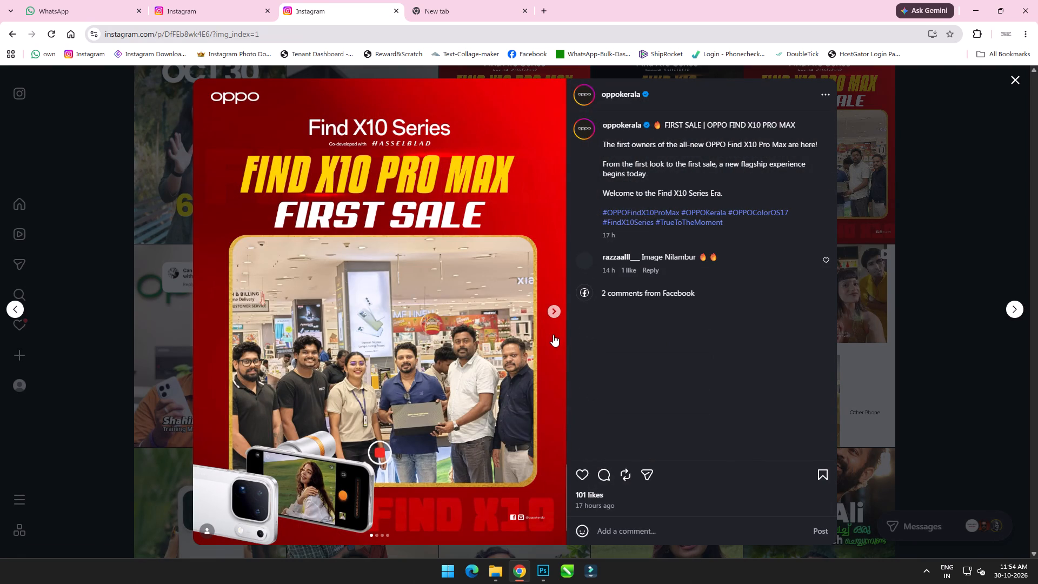
click(556, 305)
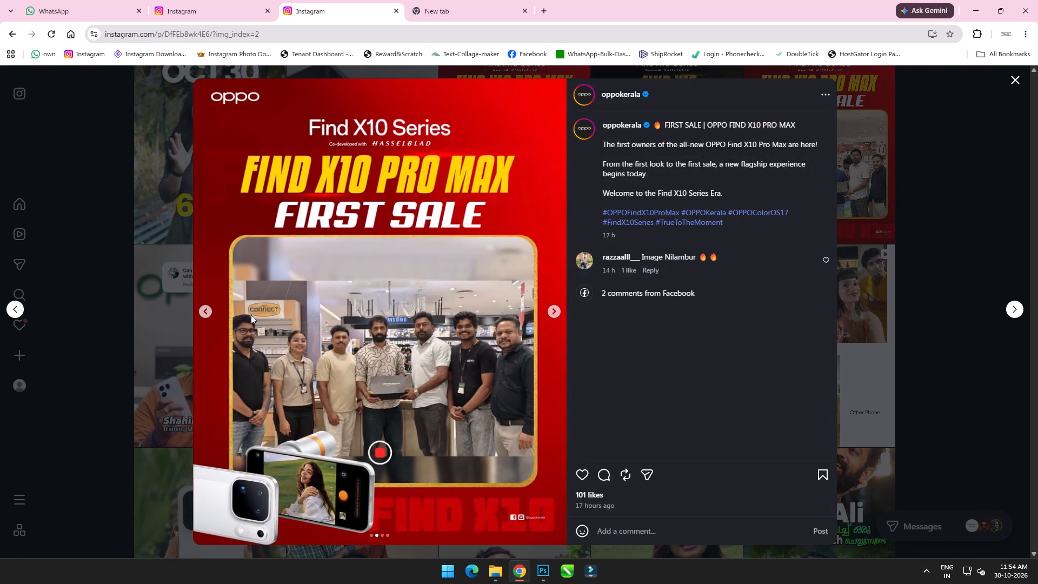
click(204, 311)
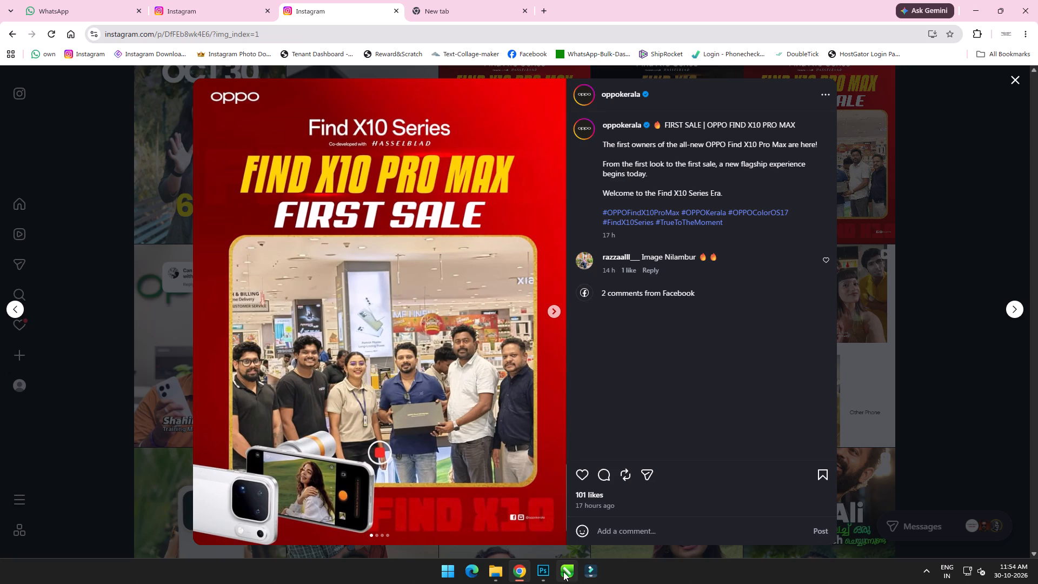
Switch to Photoshop and hide the OPPO Find X10 Available-Now layer group in the story document.
click(540, 571)
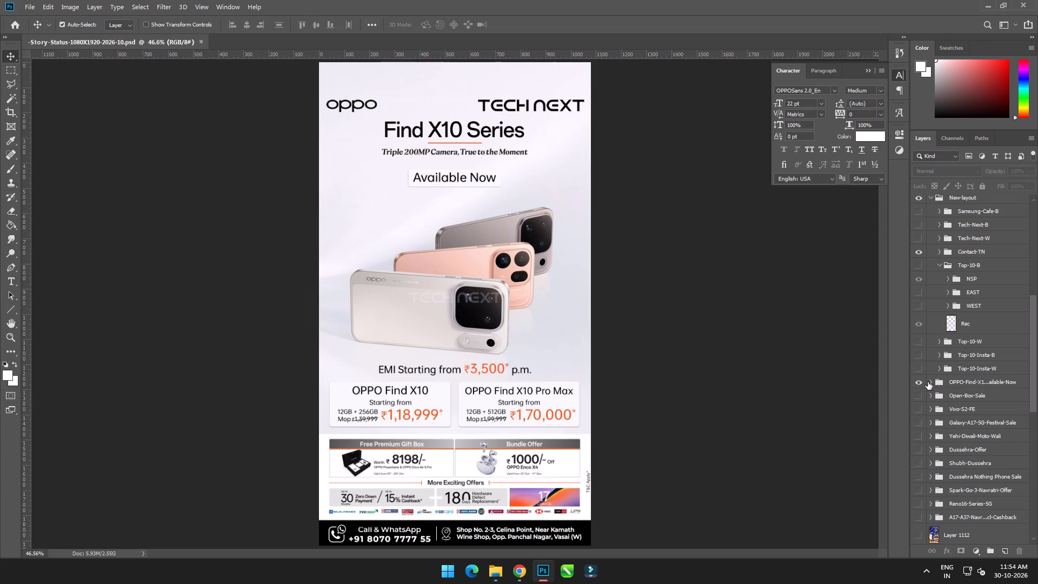
click(925, 381)
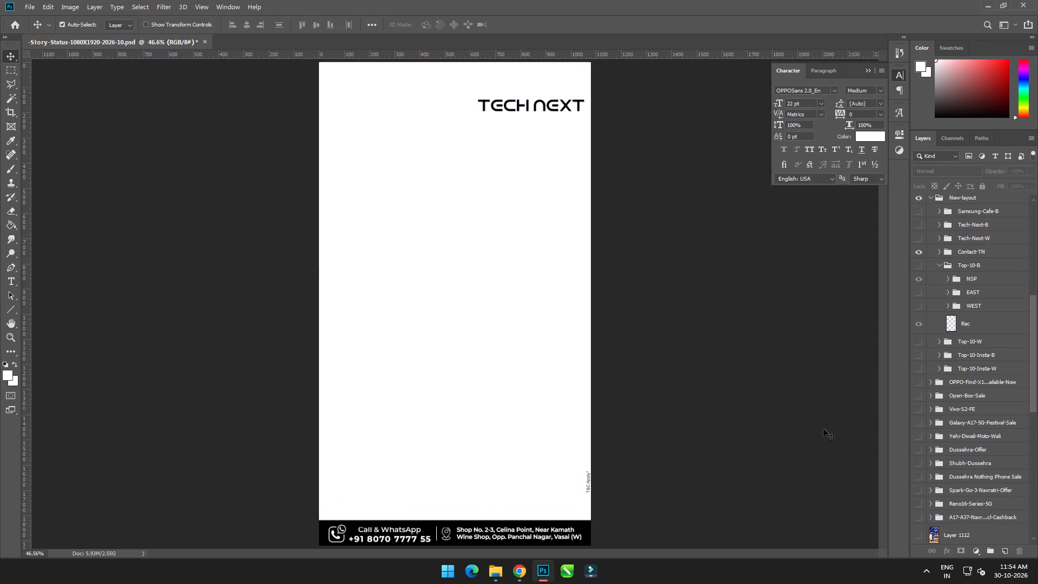
Add a new layer directly above the OPPO Find X10 Available-Now group and name it BG.
click(975, 383)
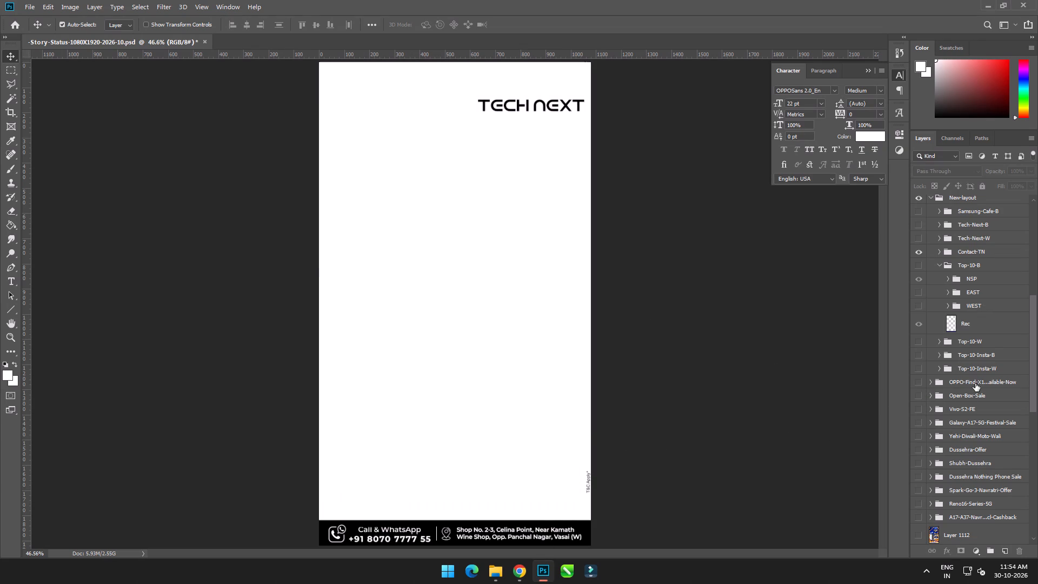
click(1006, 550)
double_click(965, 390)
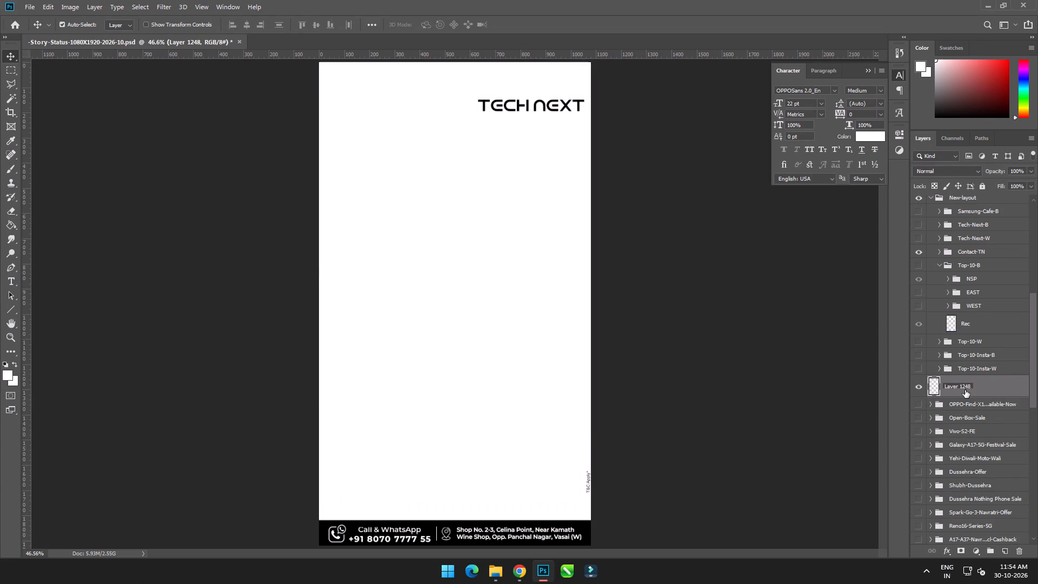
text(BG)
click(1009, 387)
Return to Chrome and compare the first two images of the Find X10 Pro Max First Sale post again.
key(alt+Tab)
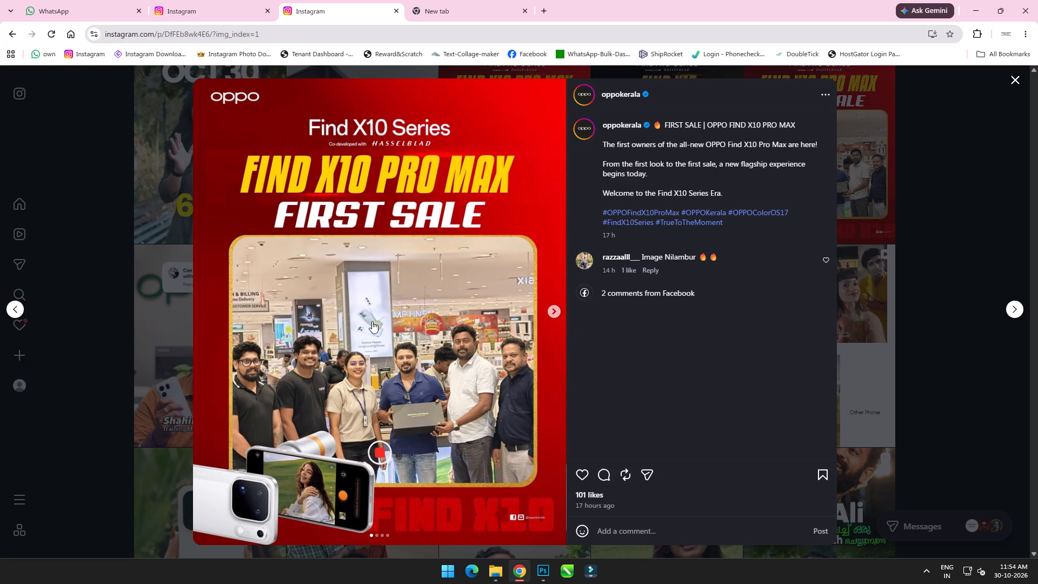
click(555, 309)
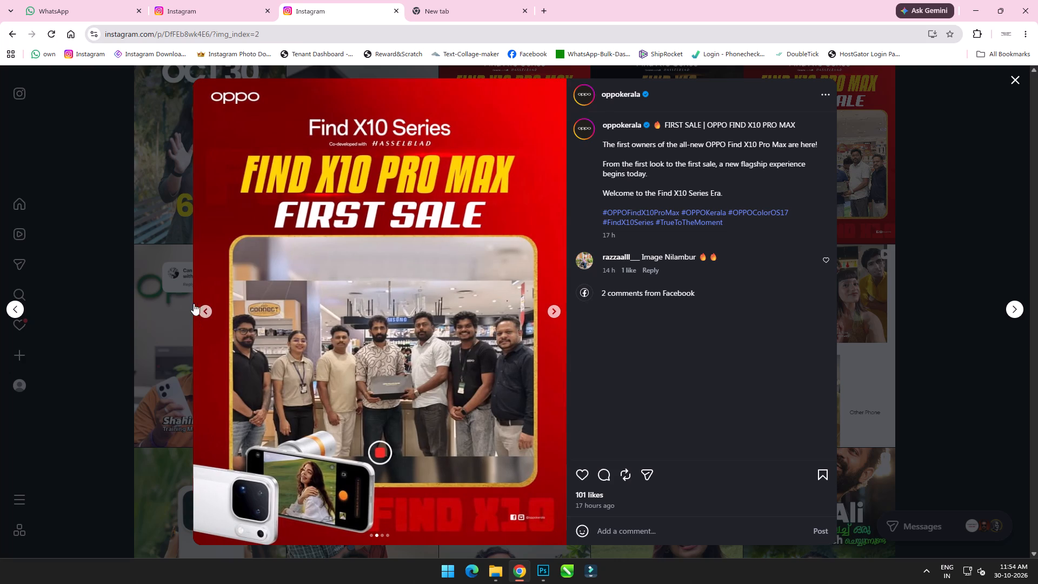
click(201, 306)
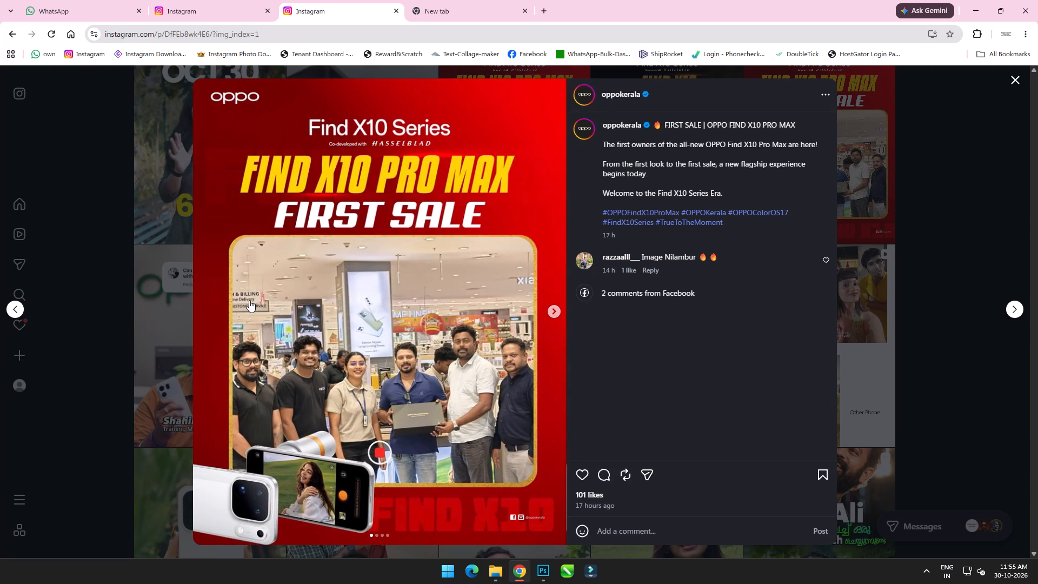
key(alt+Tab)
key(alt+Tab)
View the oppokerala stories for reference material, and return to the profile page.
click(589, 96)
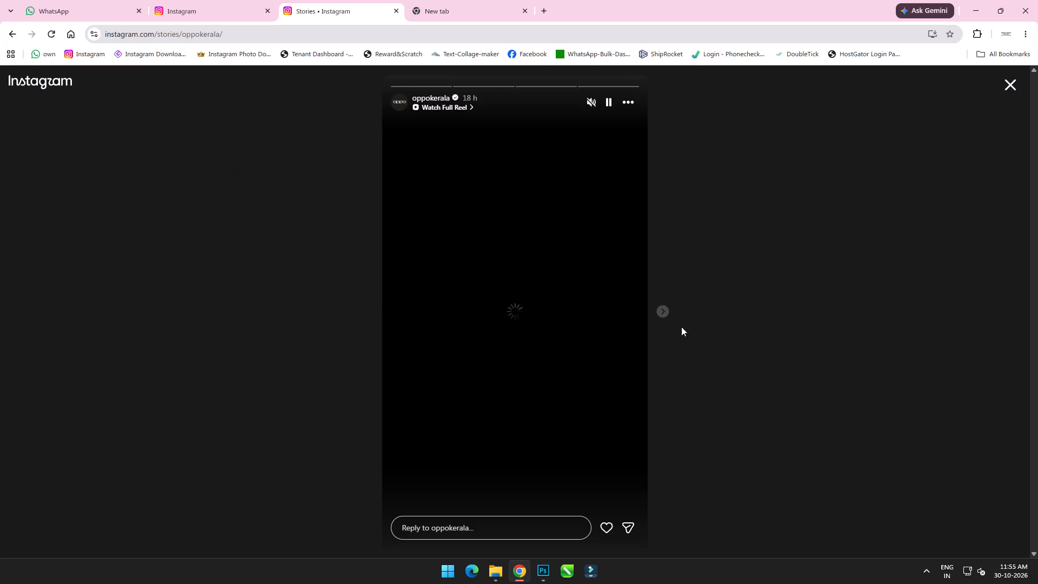
click(662, 309)
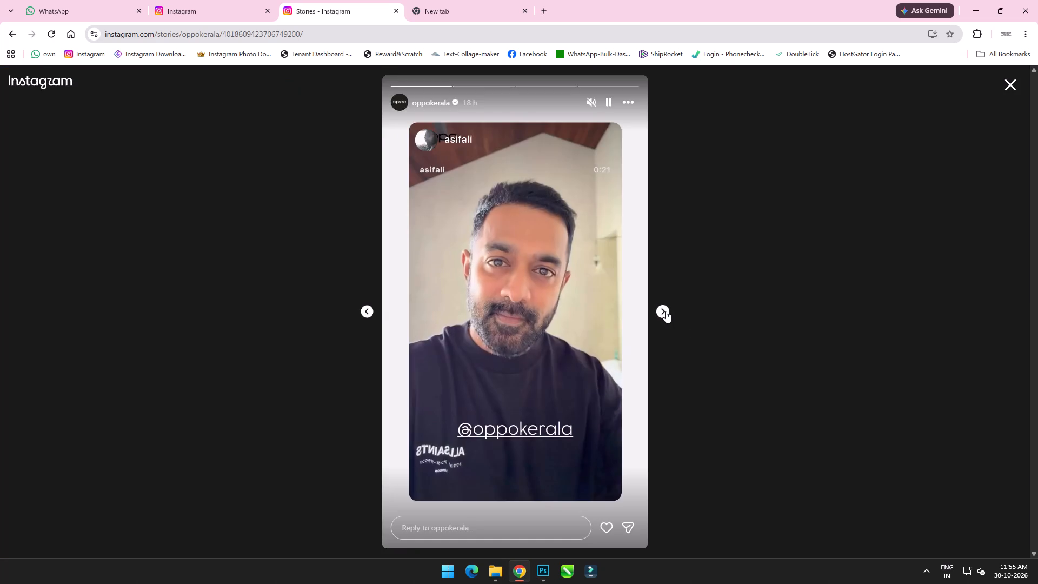
click(666, 311)
click(666, 308)
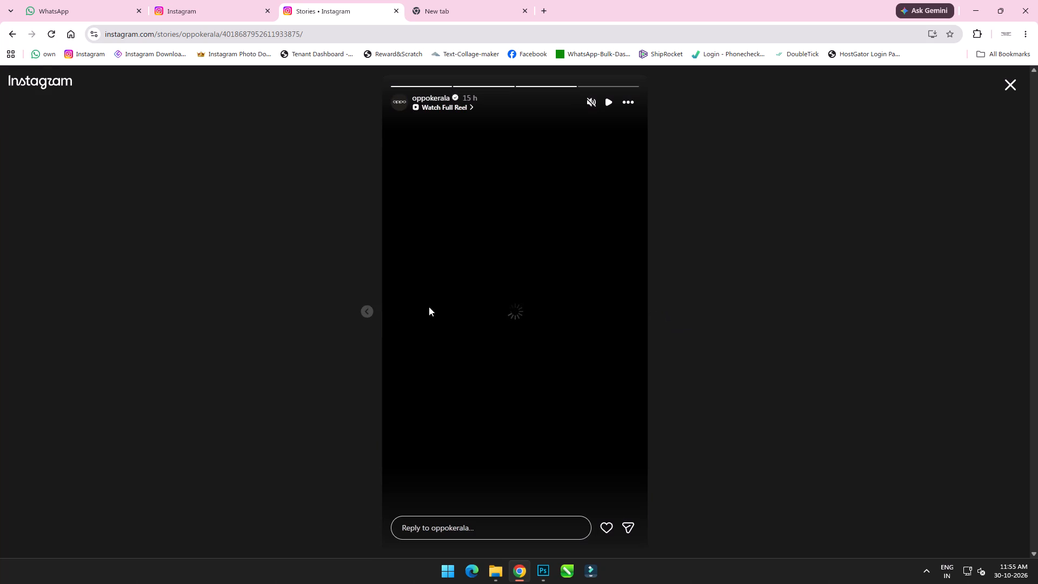
click(365, 313)
click(1008, 79)
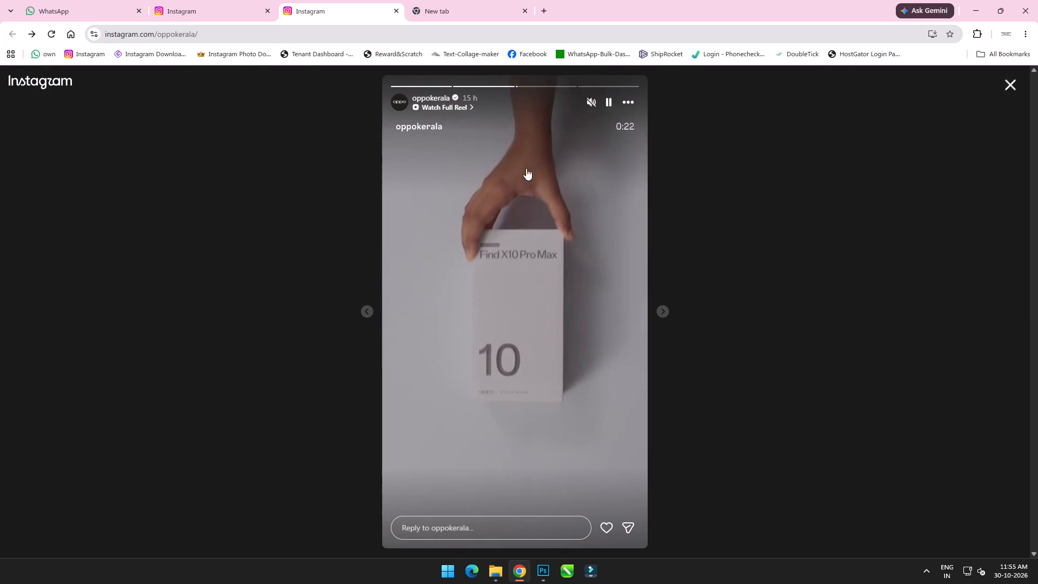
Browse the oppokerala post grid again for the Find X10 series First Sale designs.
scroll(523, 193, up, 5)
scroll(523, 193, down, 3)
scroll(523, 193, up, 1)
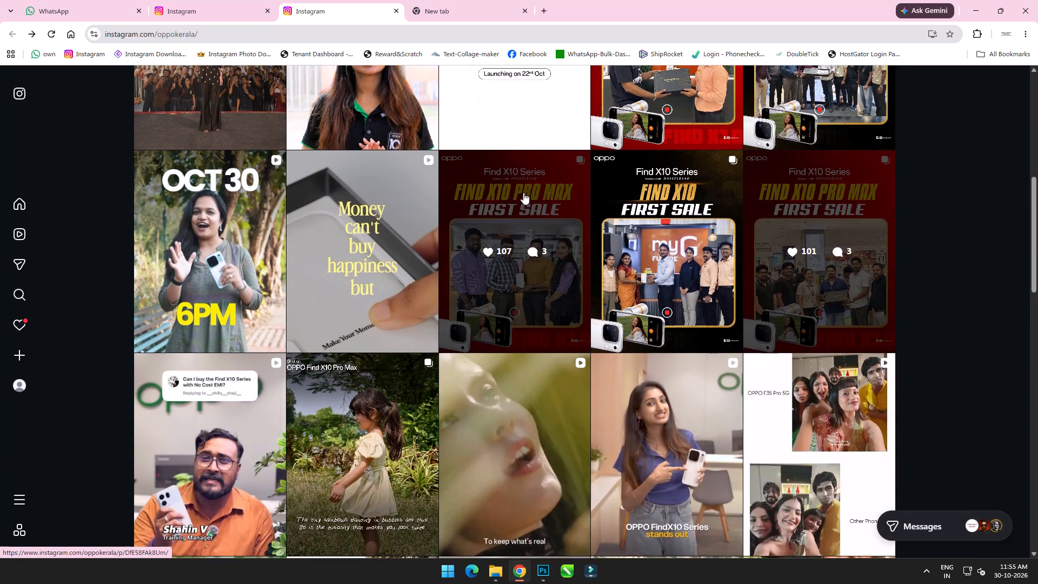
scroll(523, 193, up, 2)
scroll(523, 193, down, 2)
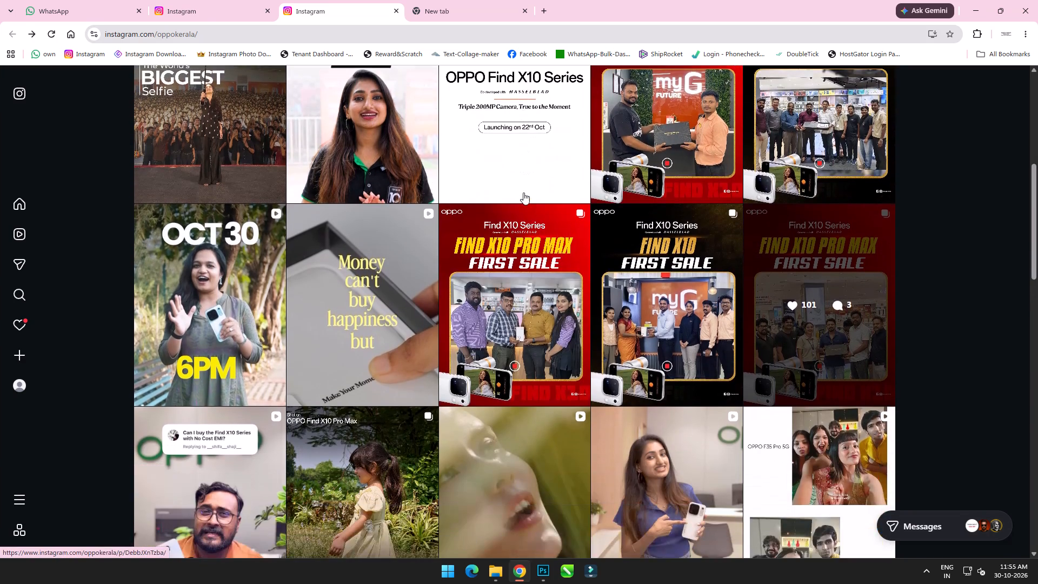
scroll(523, 193, down, 3)
scroll(571, 250, down, 6)
scroll(442, 307, up, 6)
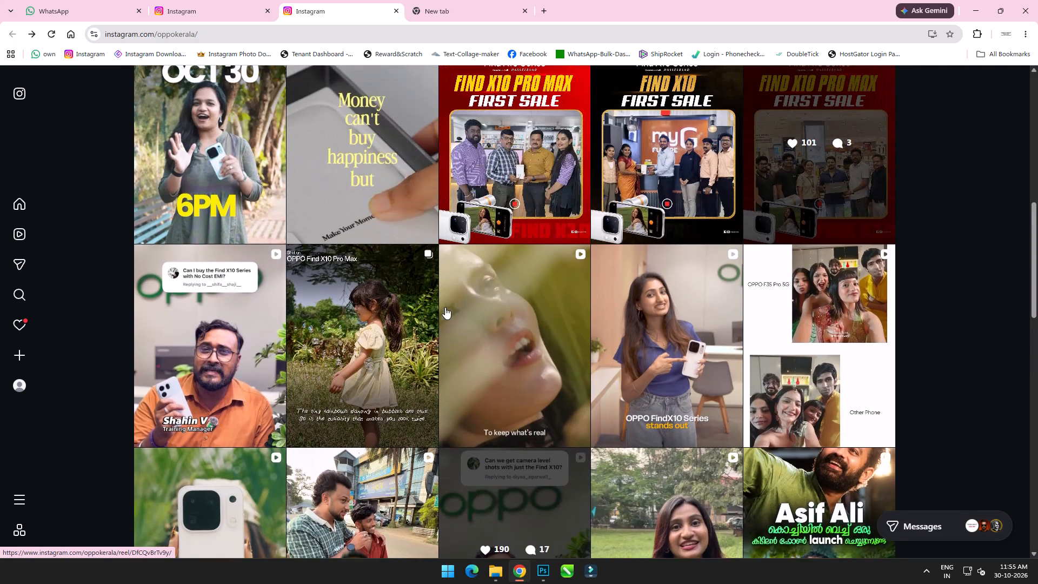
scroll(445, 307, up, 3)
Copy the link of oppokerala's Find X10 Pro Max First Sale post.
click(840, 362)
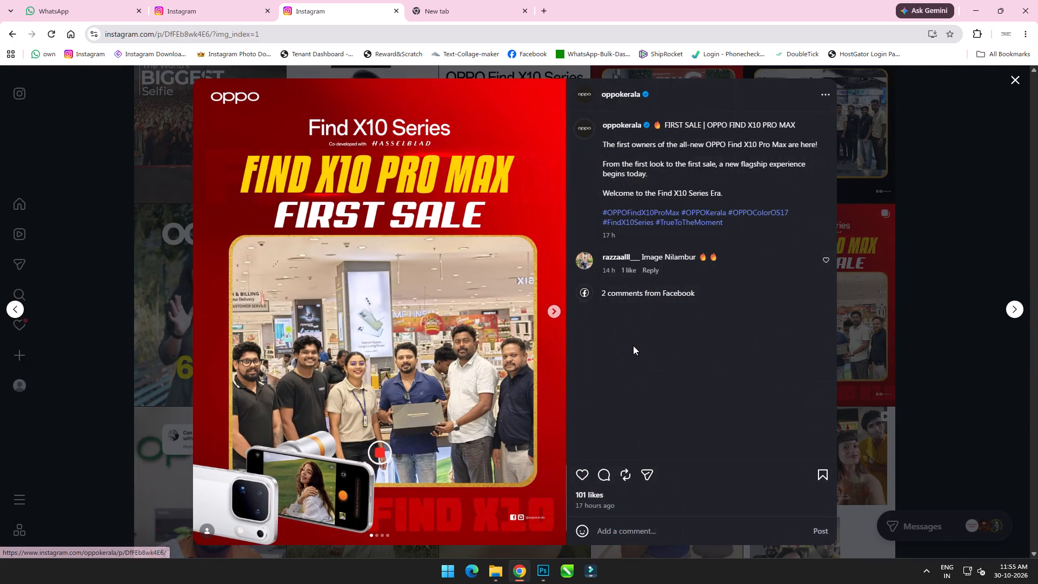
click(824, 95)
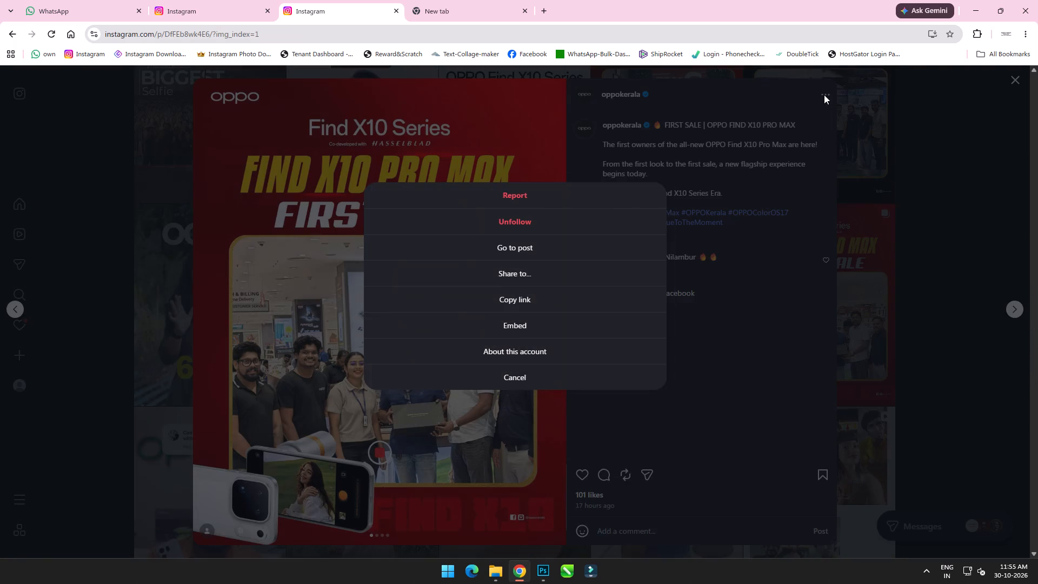
click(535, 297)
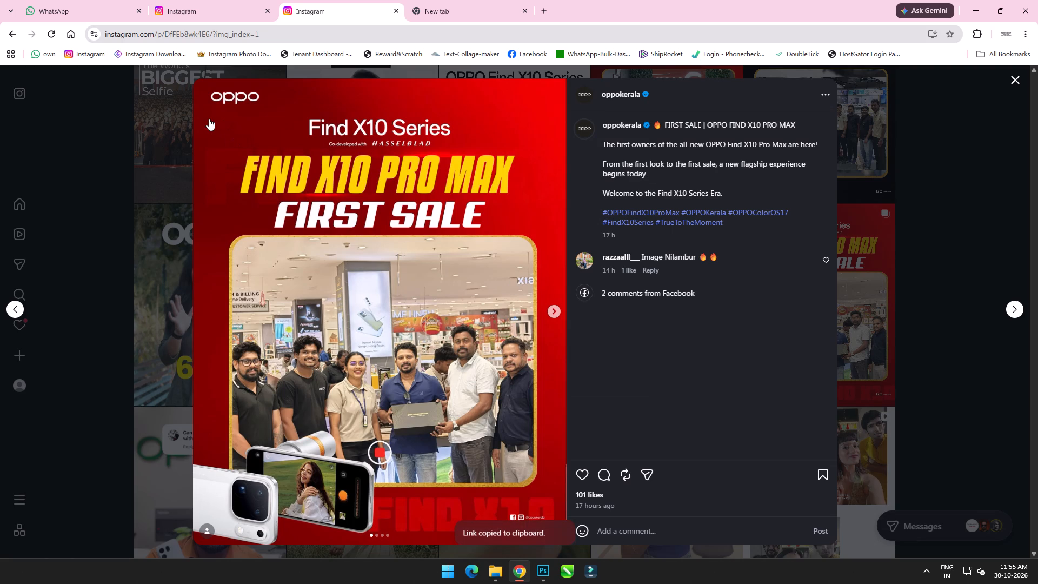
Open the FastDl Instagram Downloader site, discard the empty tab, and submit the copied First Sale post link for download.
middle_click(138, 55)
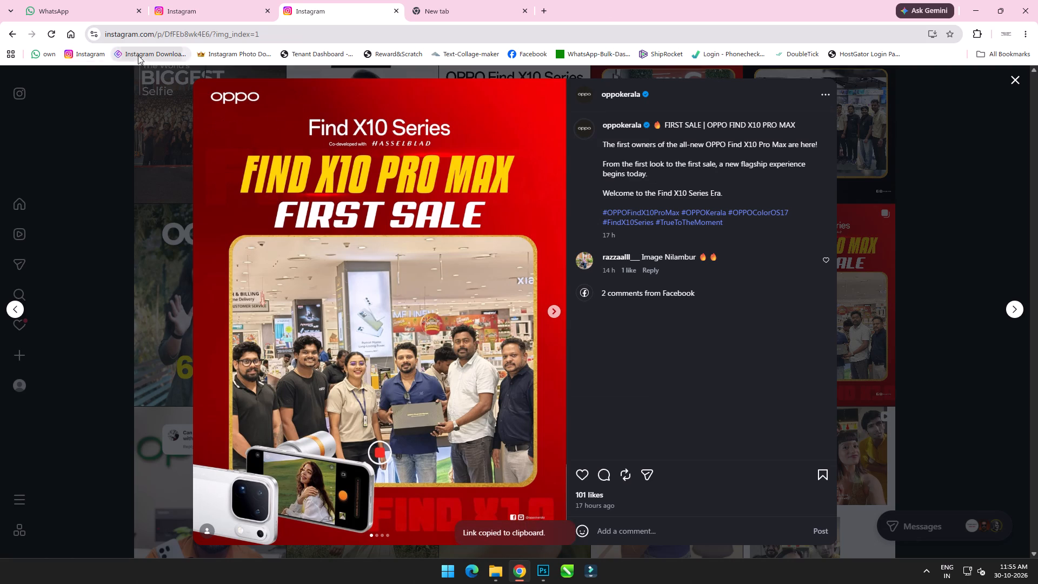
click(492, 0)
middle_click(492, 0)
click(438, 33)
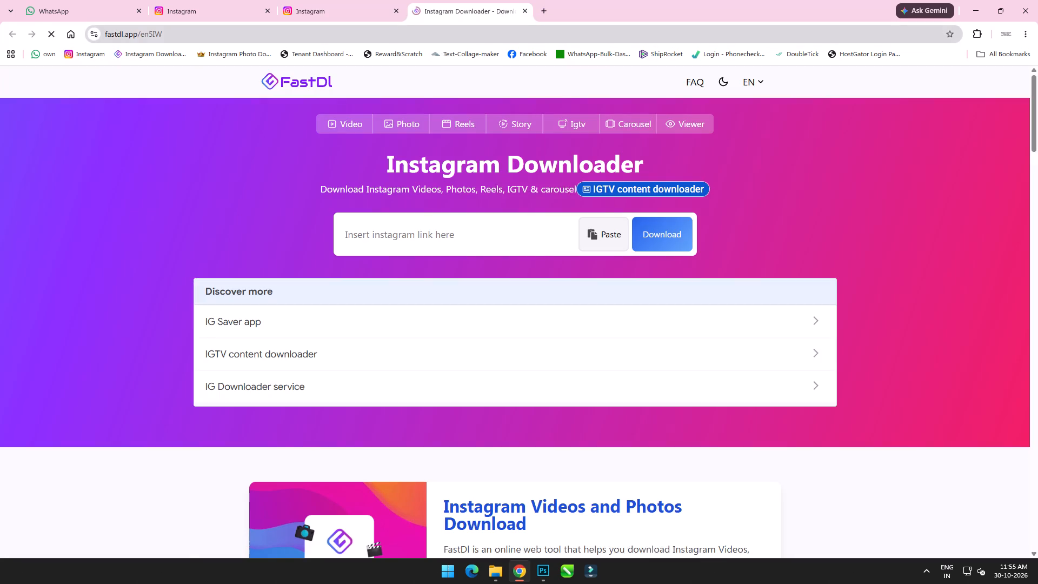
click(443, 236)
key(ctrl+v)
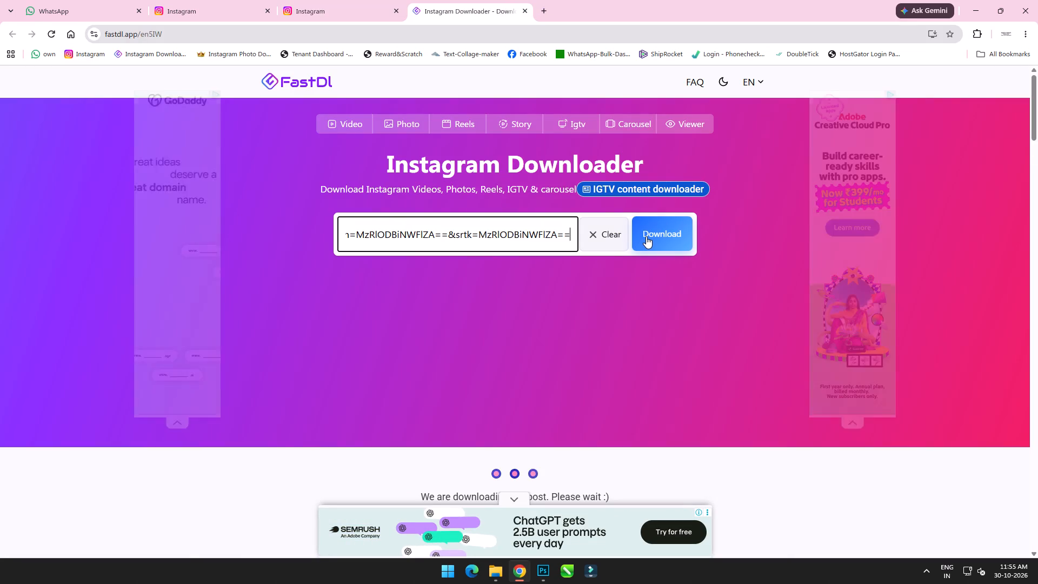
click(490, 393)
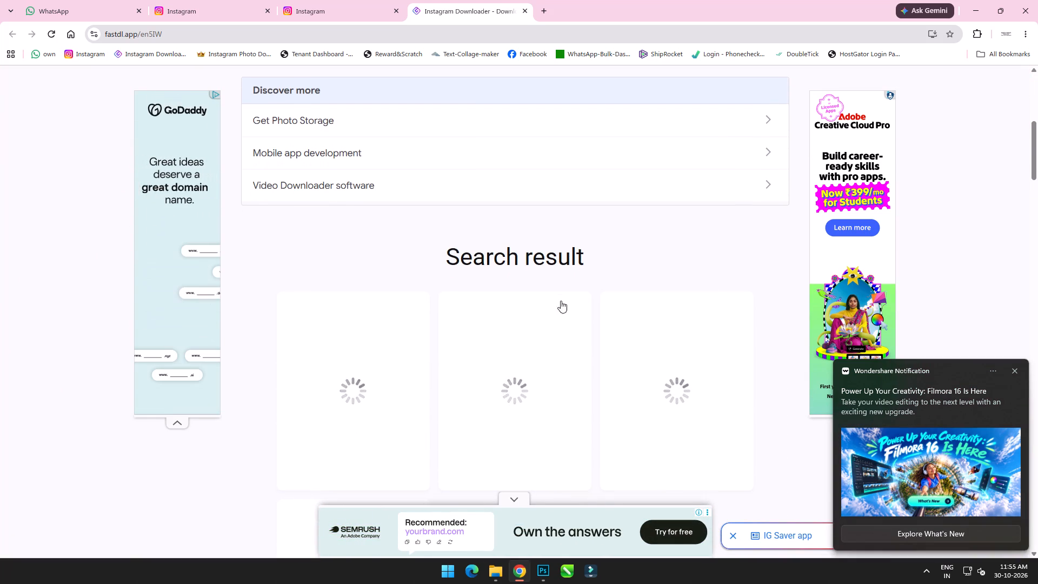
Download the first Find X10 Pro Max First Sale image, the store group photo, and dismiss the advertisement.
scroll(543, 422, down, 1)
scroll(421, 409, down, 3)
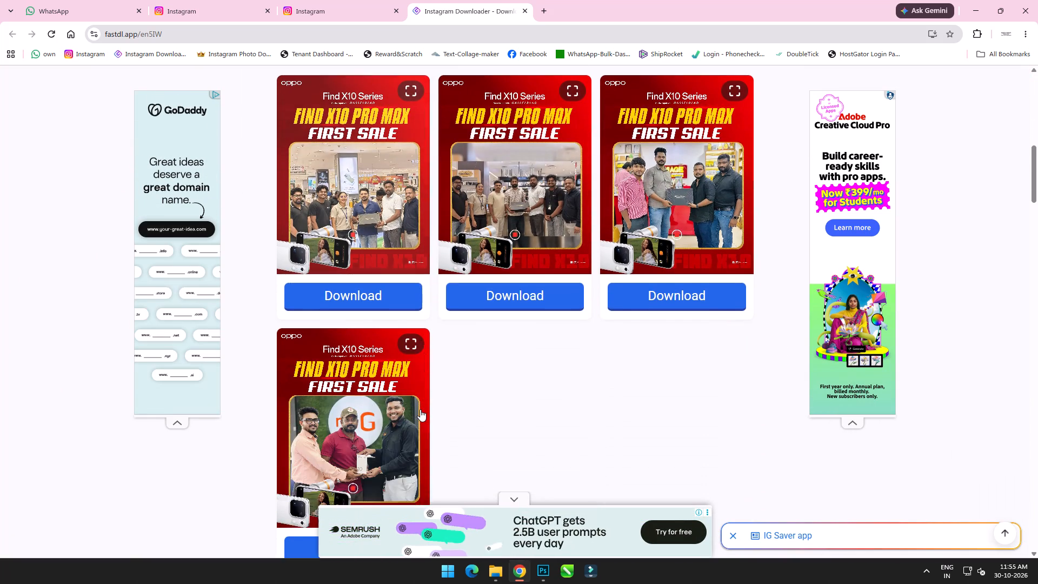
scroll(420, 409, down, 2)
scroll(420, 409, up, 1)
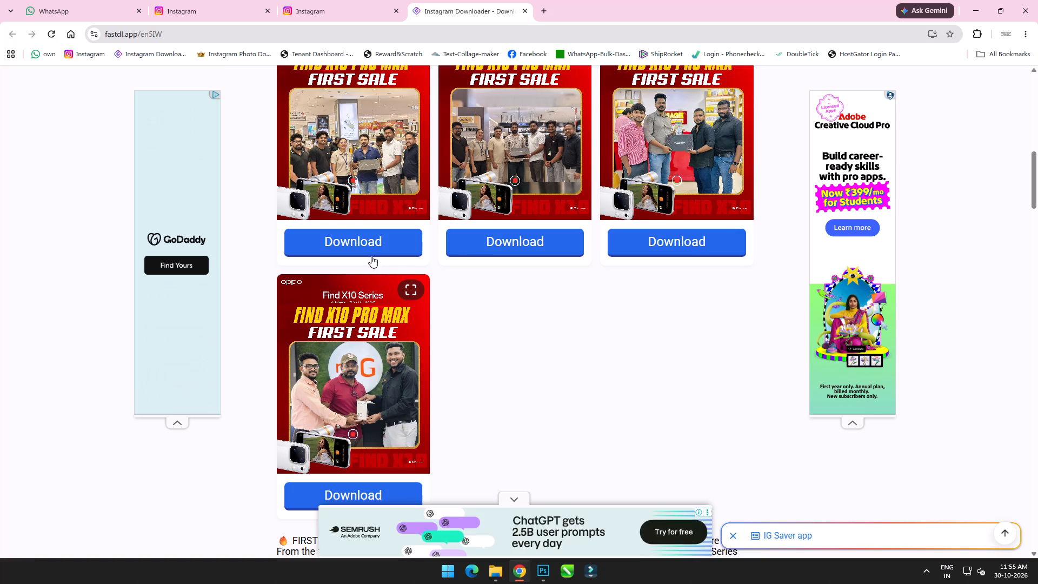
click(375, 243)
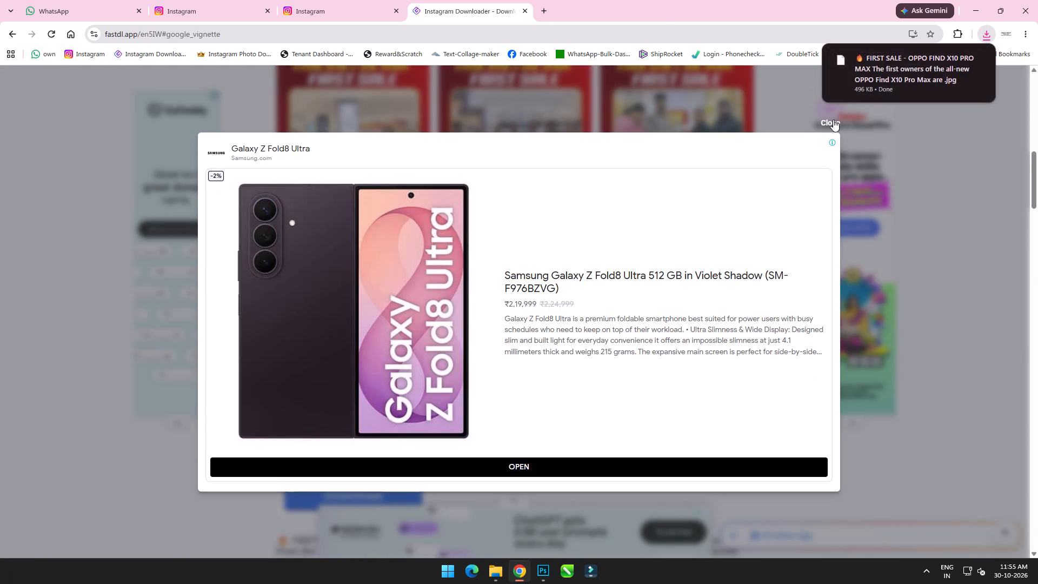
click(831, 122)
Open the downloaded First Sale JPG from the browser's download history as a separate document in Photoshop.
click(989, 36)
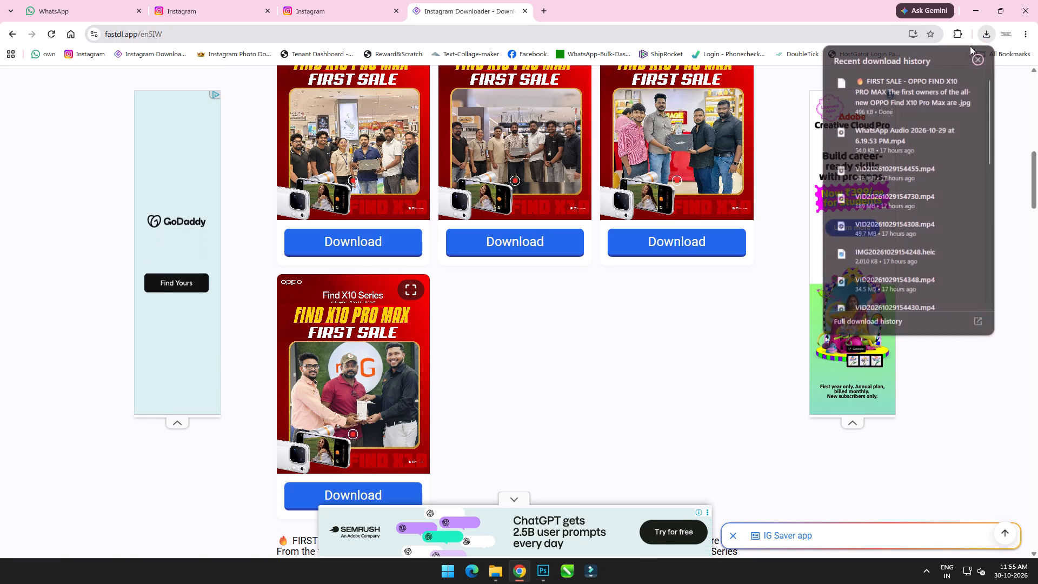
drag(867, 91, 488, 47)
key(alt+Tab)
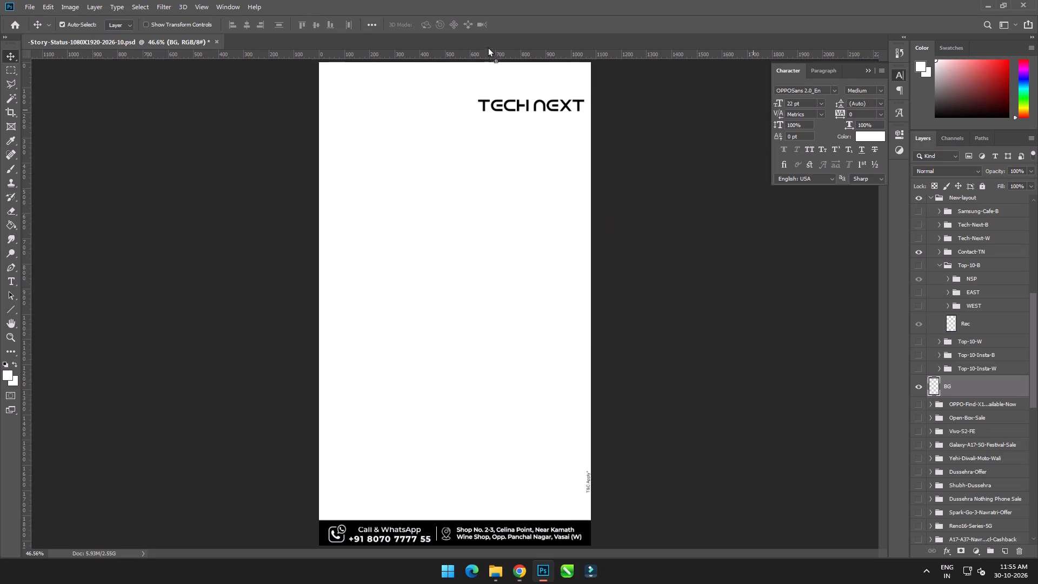
drag(488, 47, 463, 42)
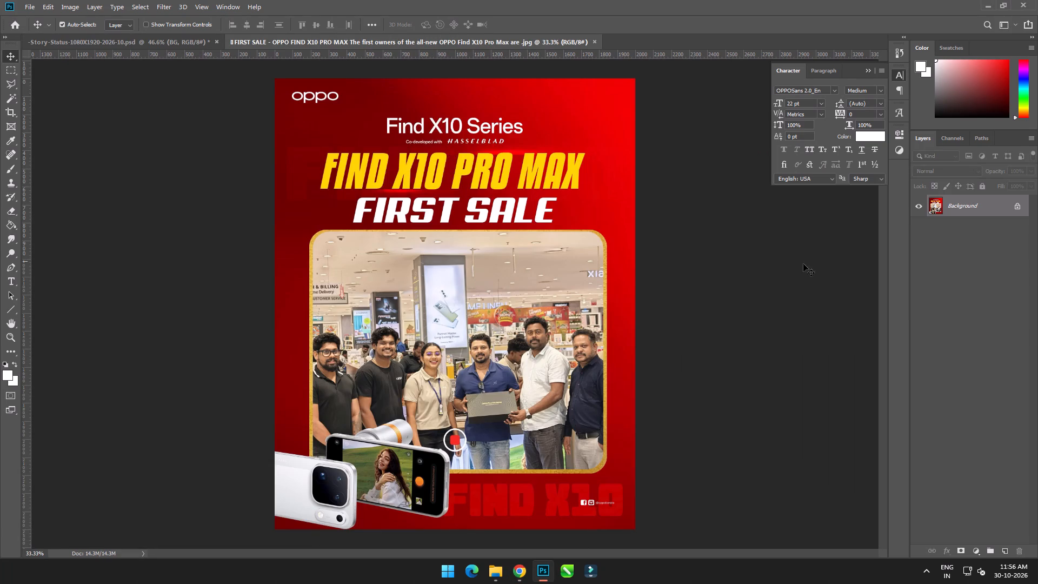
Unlock the Background layer of the First Sale image to make it a regular editable layer.
alt+scroll(599, 503, up, 18)
scroll(606, 493, down, 13)
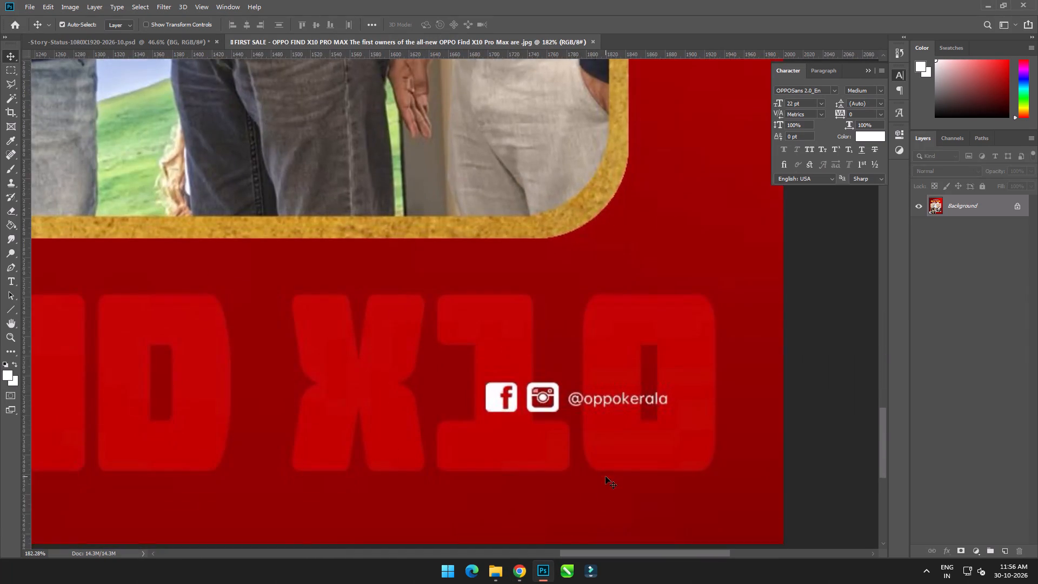
alt+scroll(520, 401, up, 9)
click(1019, 208)
Remove the Facebook icon over the faded FIND X10 lettering, using a rectangular selection around it and the Spot Healing Brush.
alt+scroll(727, 348, up, 3)
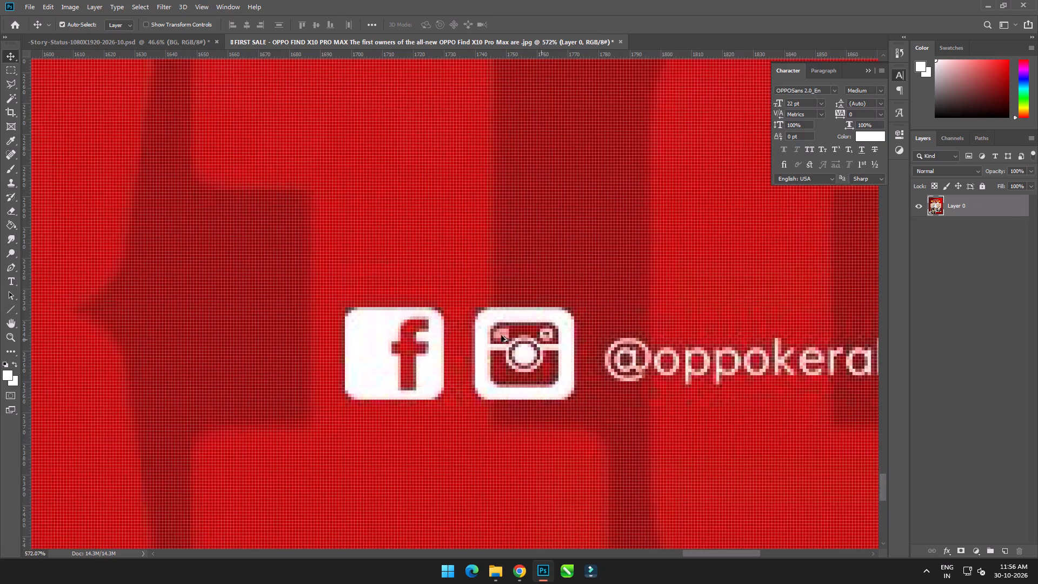
alt+scroll(420, 323, down, 3)
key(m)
drag(356, 301, 420, 375)
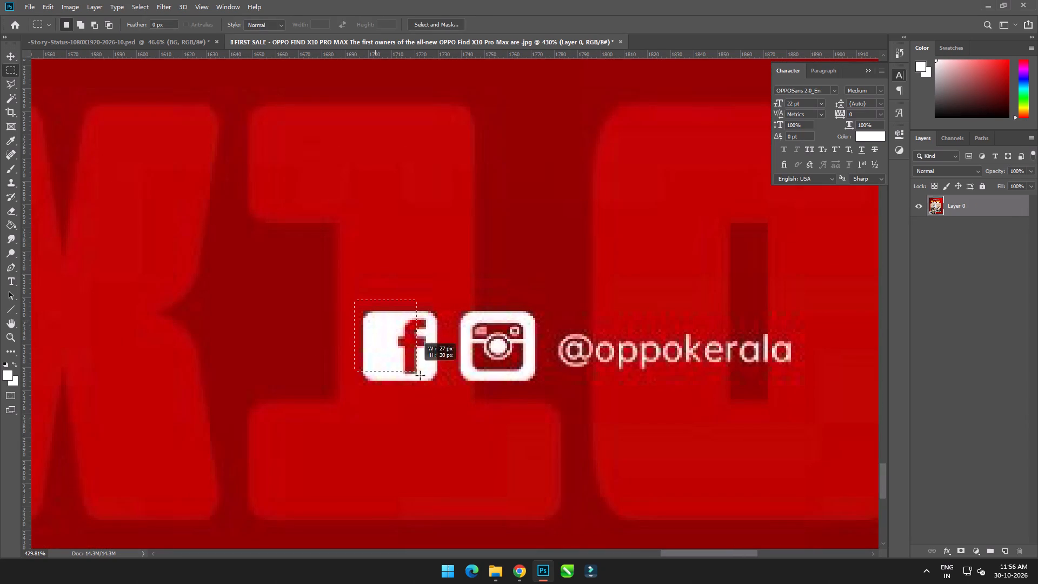
drag(420, 375, 445, 386)
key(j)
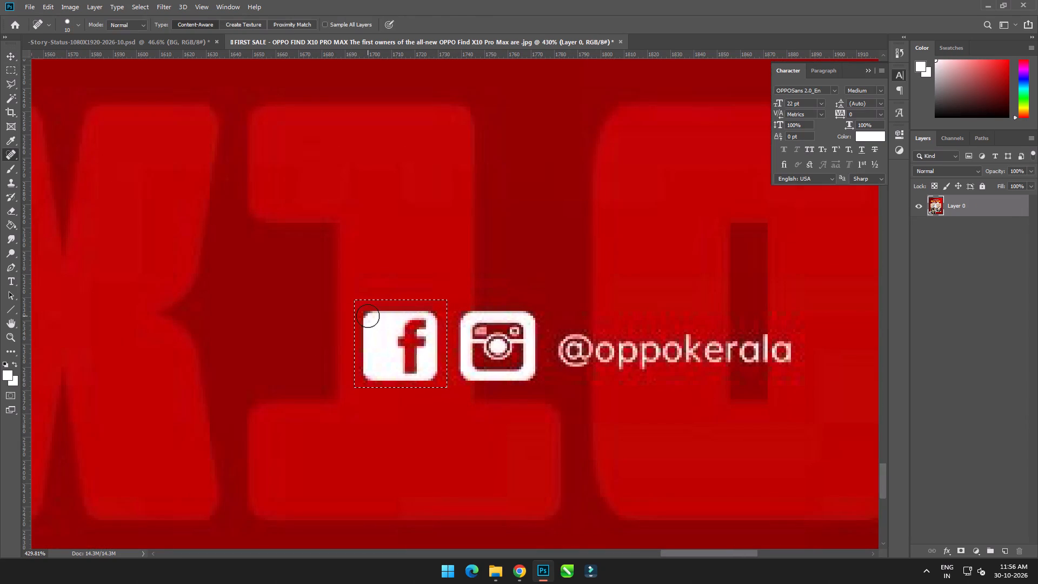
drag(368, 316, 381, 333)
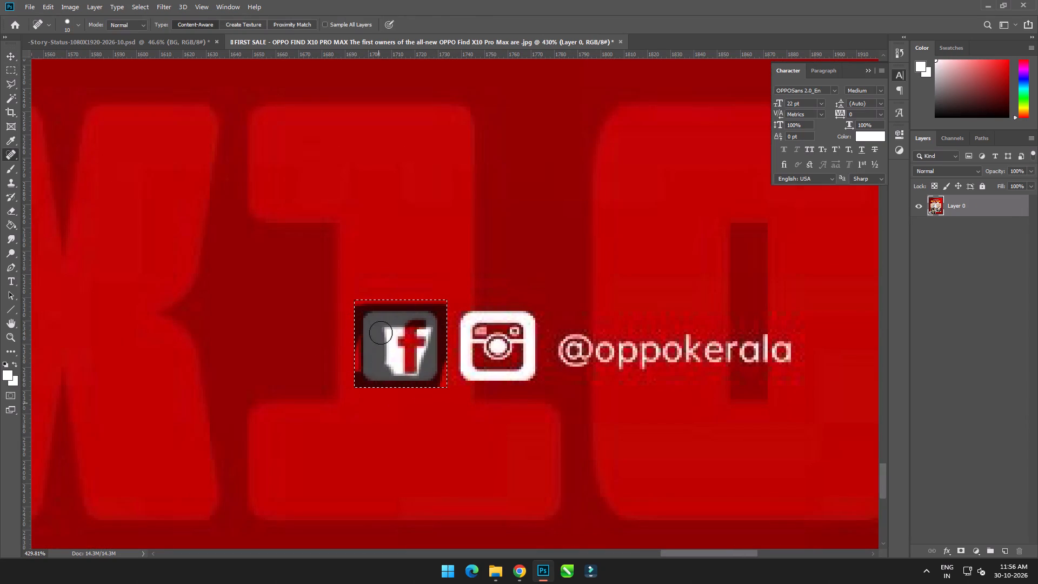
drag(381, 333, 412, 368)
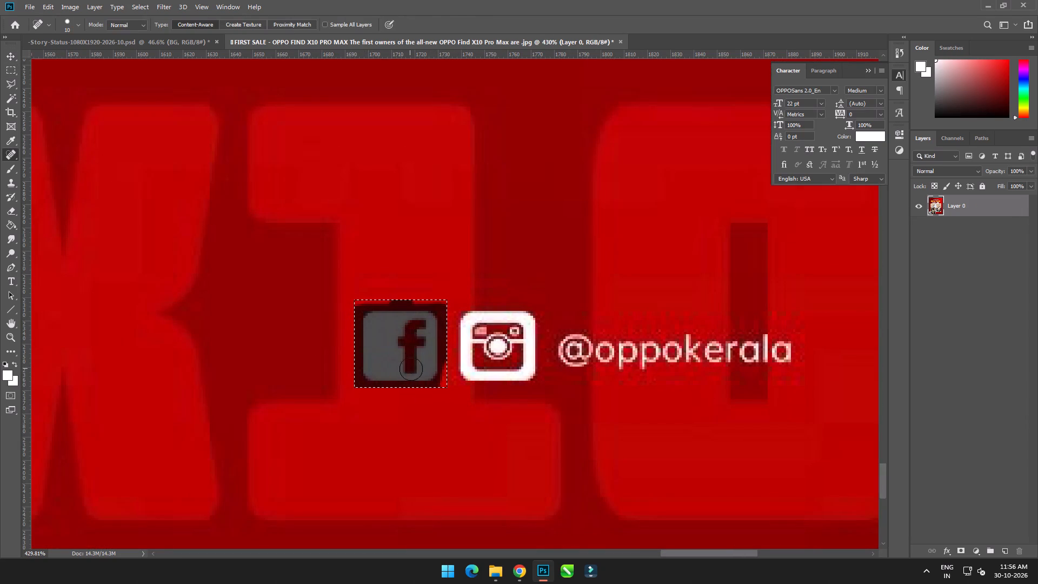
drag(434, 315, 420, 343)
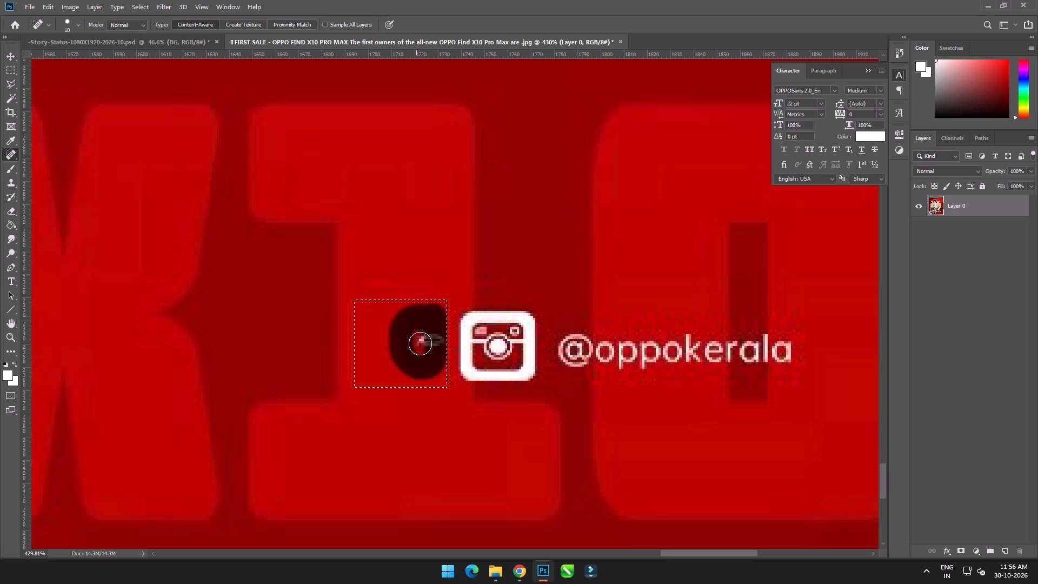
drag(420, 343, 416, 331)
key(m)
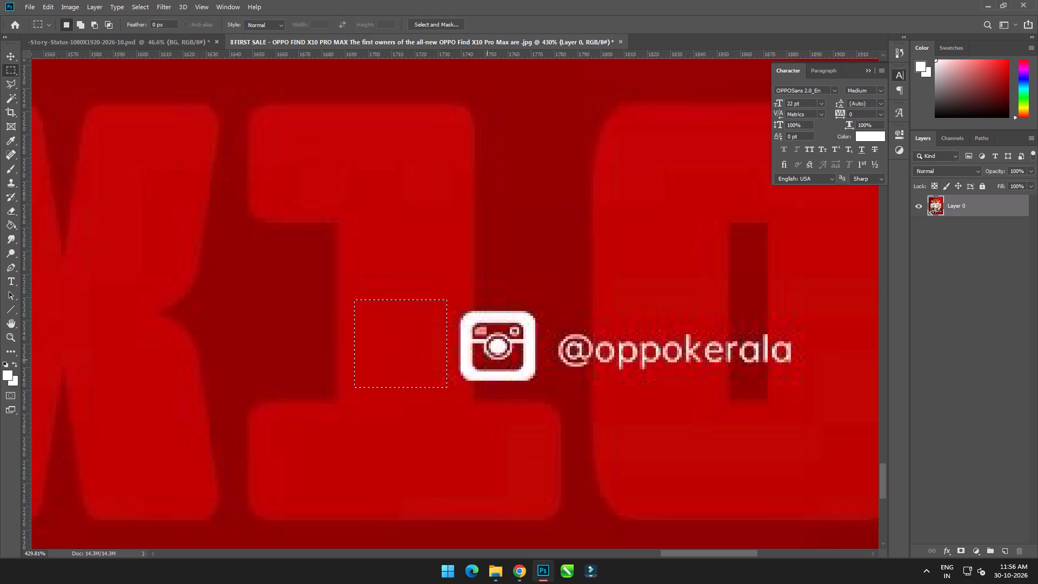
click(475, 287)
drag(449, 303, 543, 389)
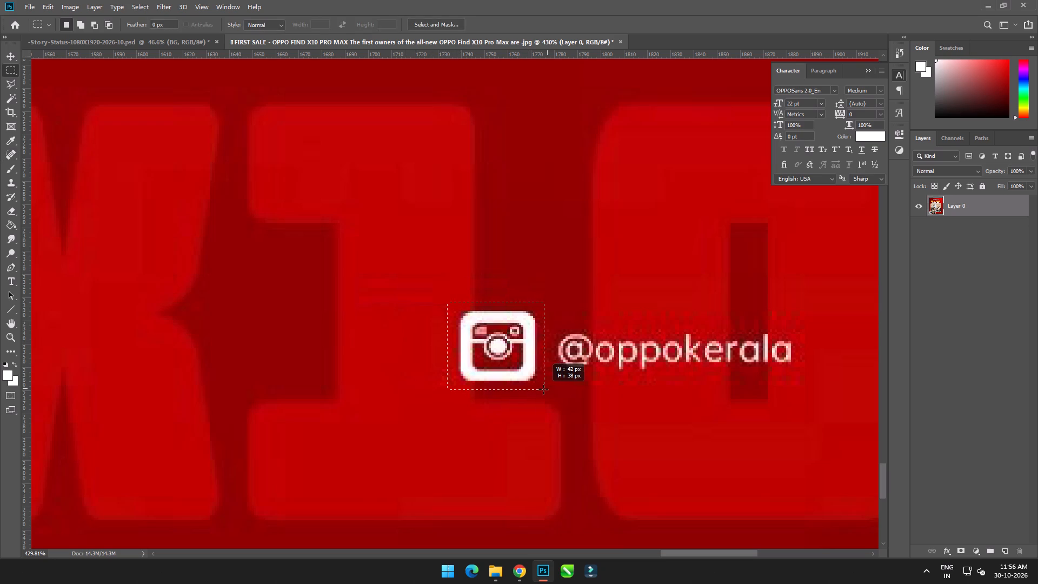
drag(543, 389, 540, 388)
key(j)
drag(463, 314, 467, 315)
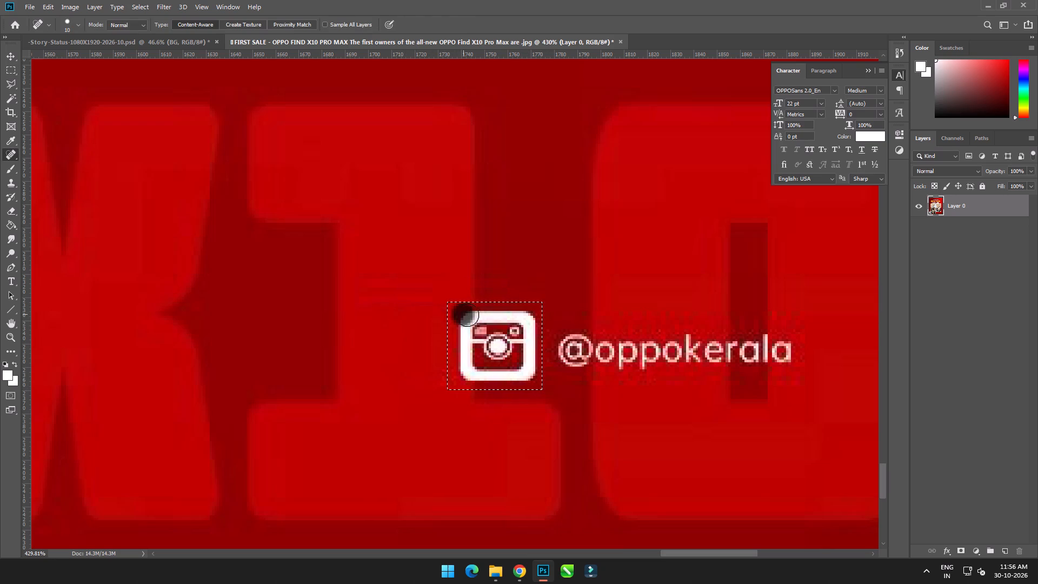
drag(467, 315, 462, 337)
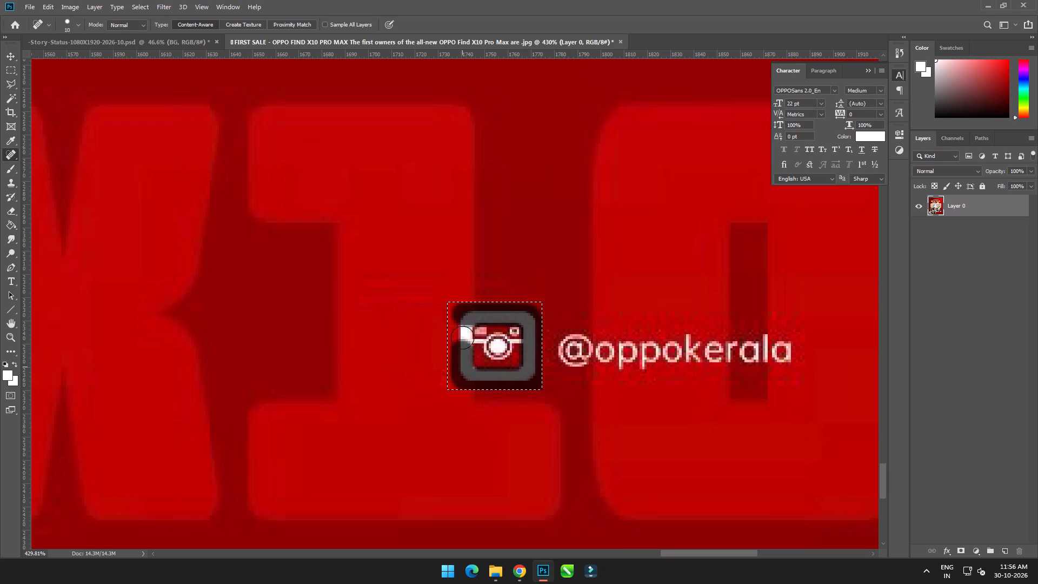
drag(462, 337, 511, 347)
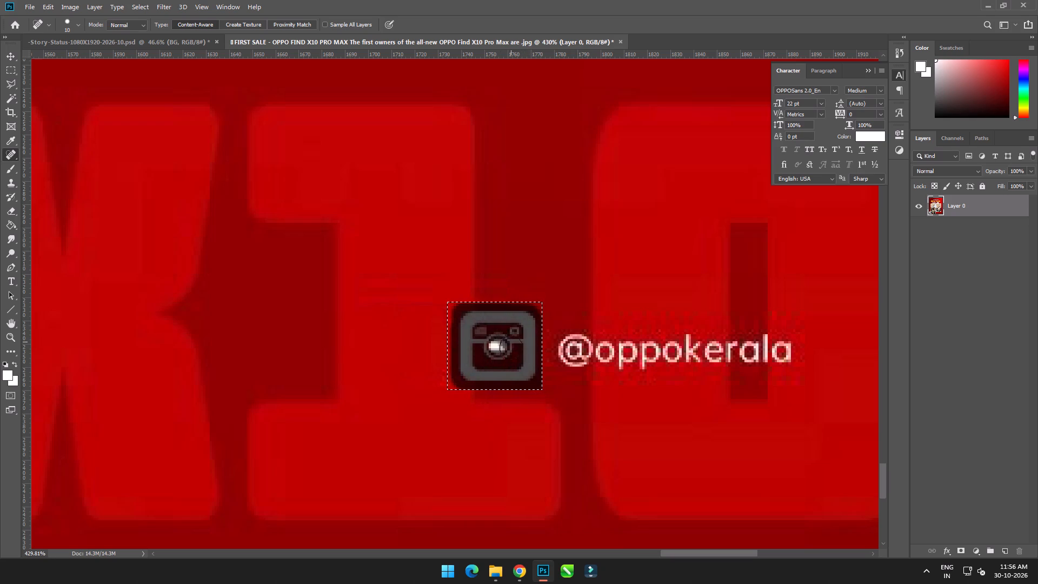
drag(511, 347, 487, 344)
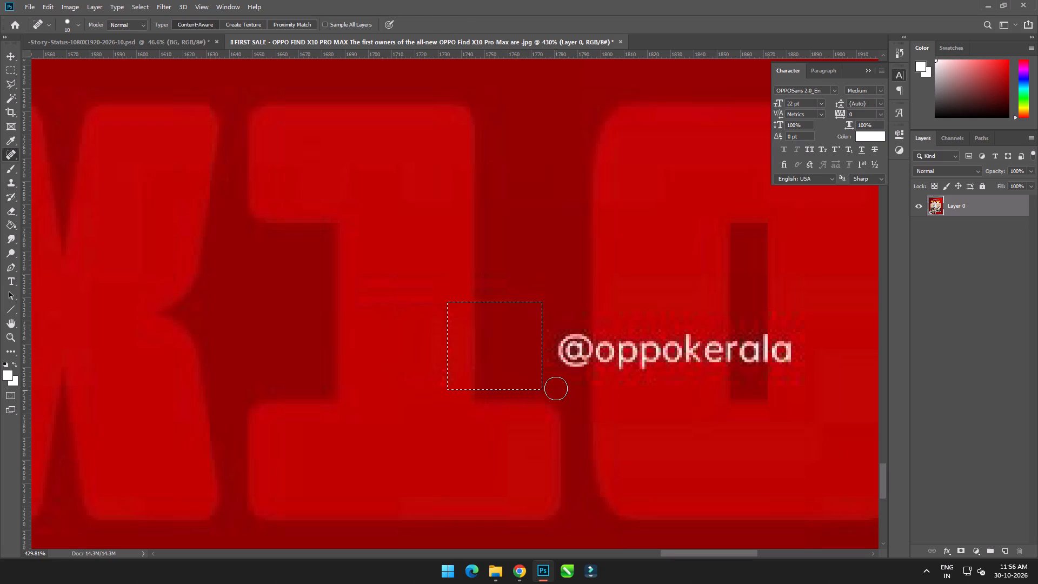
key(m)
drag(549, 322, 820, 379)
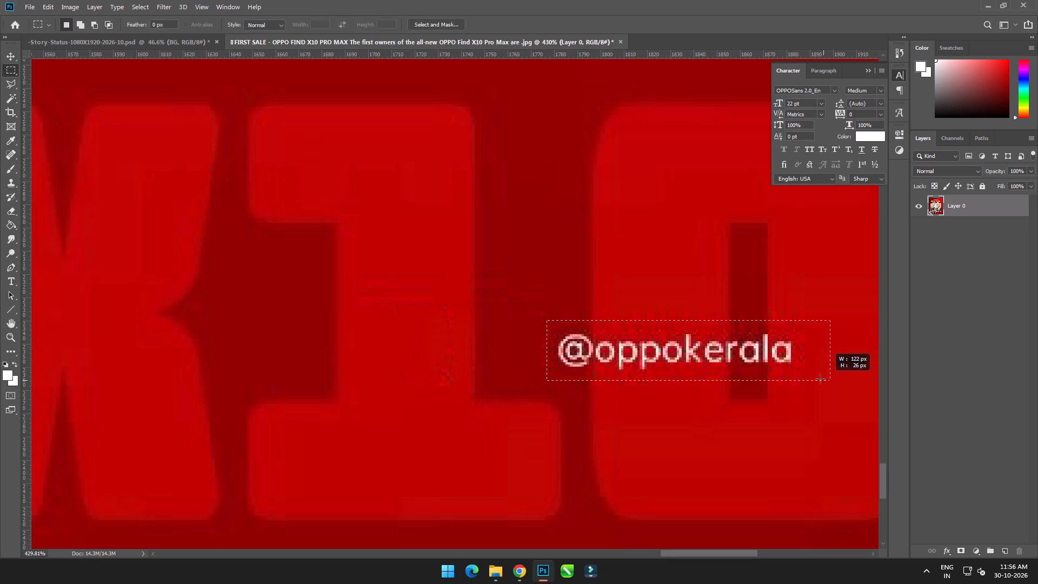
drag(820, 379, 731, 376)
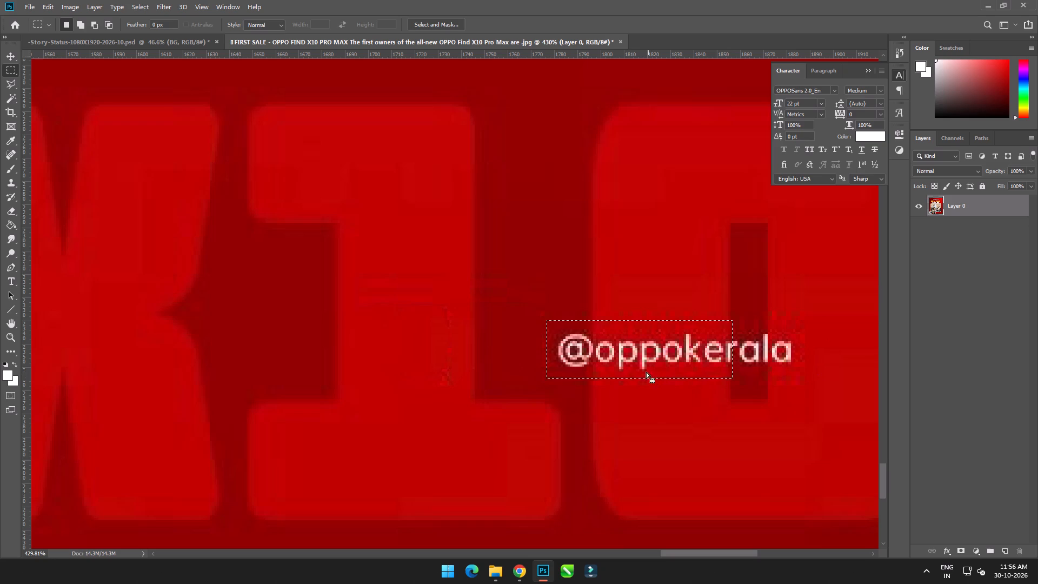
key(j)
drag(568, 339, 660, 348)
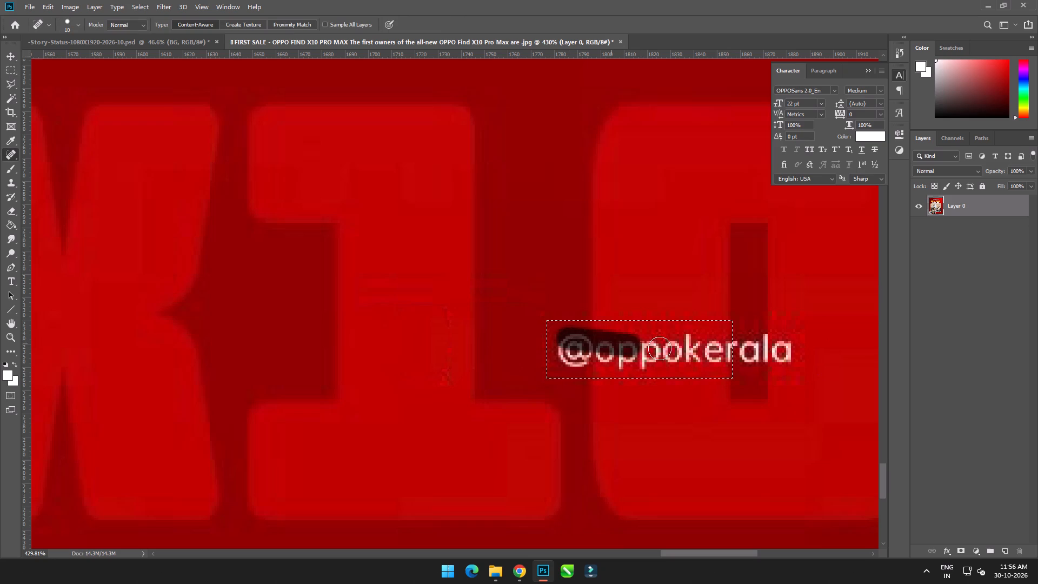
drag(660, 348, 727, 340)
click(588, 374)
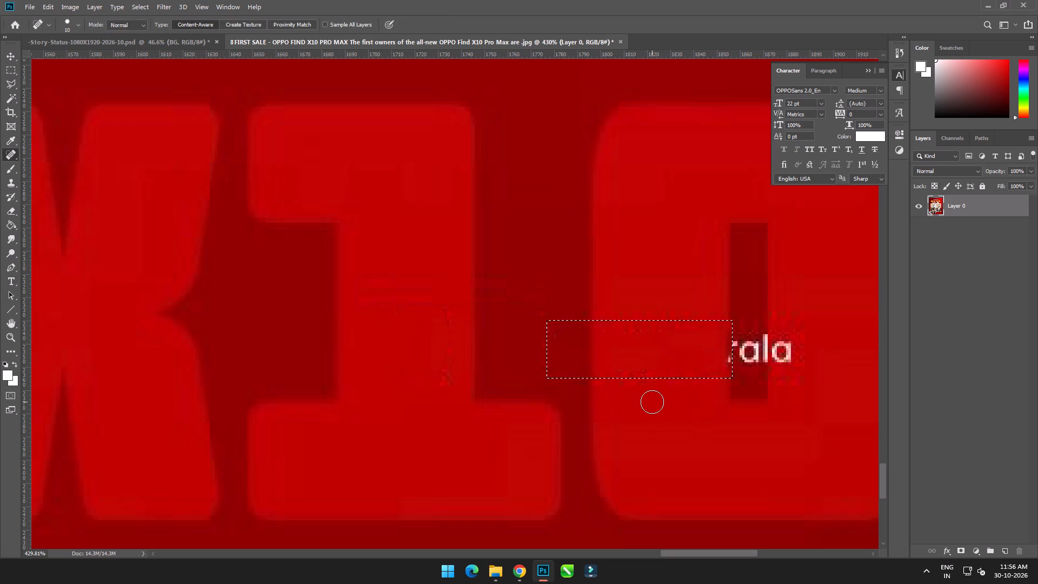
Clear the marquee selection and remove the leftover white letters over the 0 of the X10 lettering with the Spot Healing Brush.
key(m)
click(653, 293)
alt+scroll(605, 341, down, 5)
alt+scroll(715, 364, up, 11)
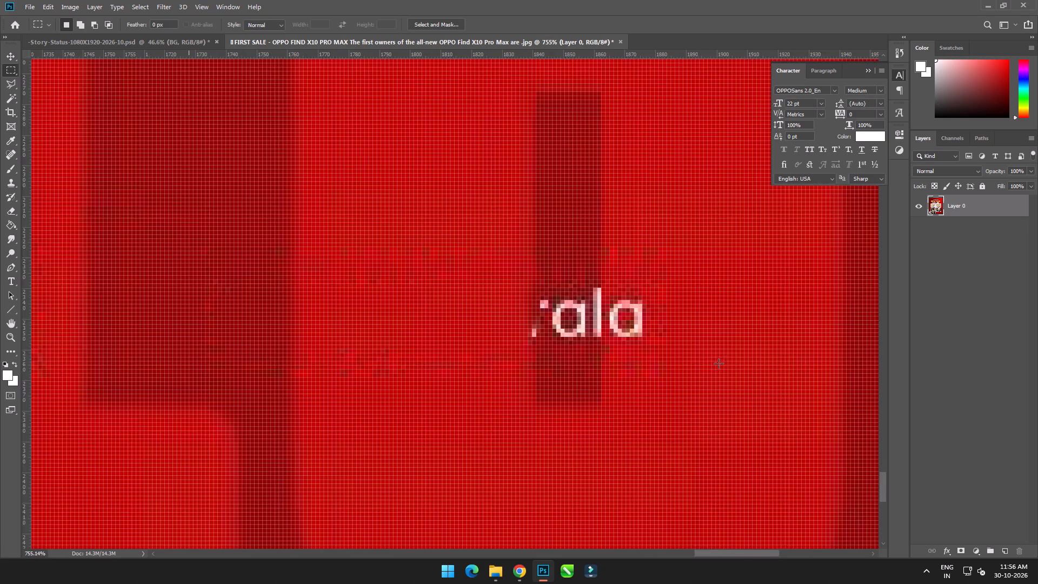
key(j)
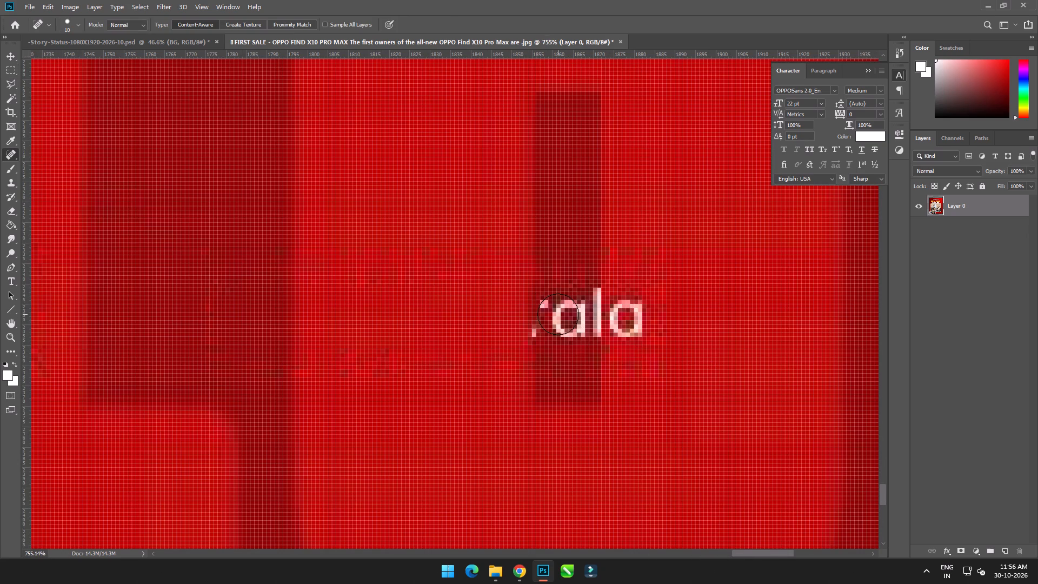
click(534, 297)
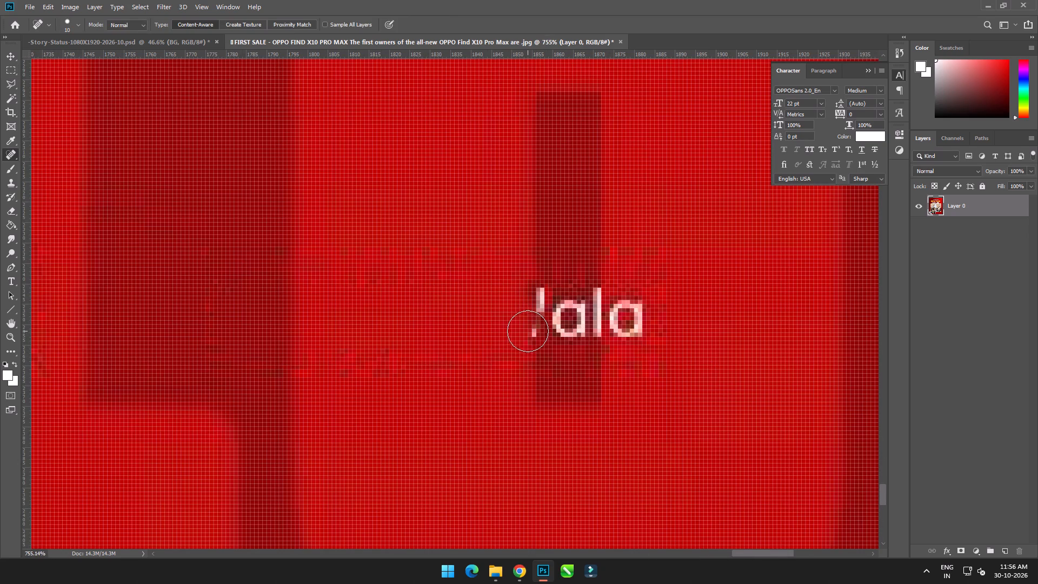
key(ctrl+z)
drag(555, 304, 617, 329)
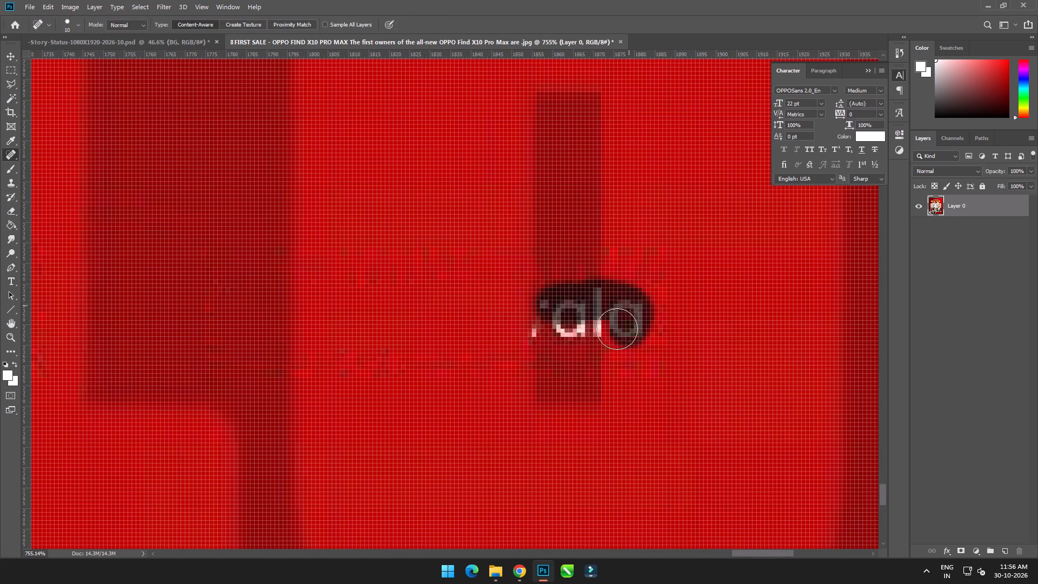
drag(617, 329, 520, 329)
Heal the remaining blemishes on and around the inner slot of the 0 in the red X10 lettering, undoing any stroke that leaves a blotch.
alt+scroll(611, 388, down, 14)
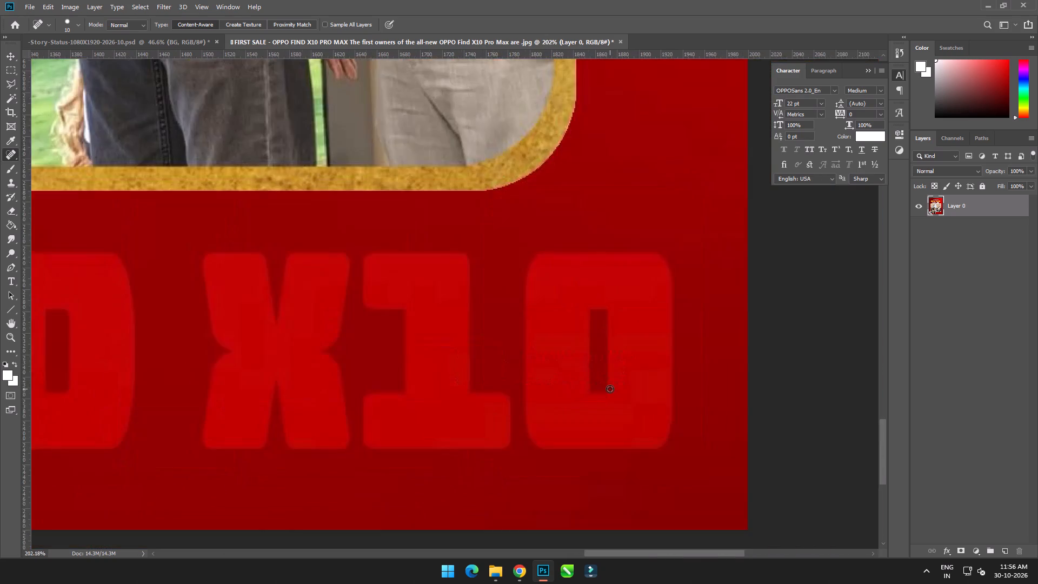
alt+scroll(610, 389, down, 4)
alt+scroll(582, 381, up, 4)
drag(553, 357, 585, 357)
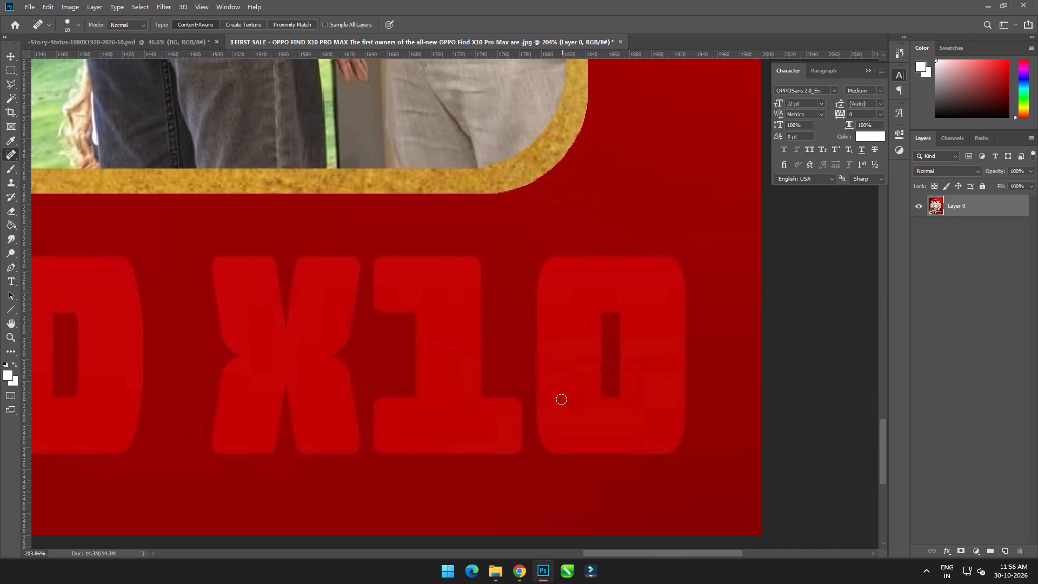
drag(551, 387, 598, 388)
drag(627, 355, 629, 372)
drag(629, 372, 638, 387)
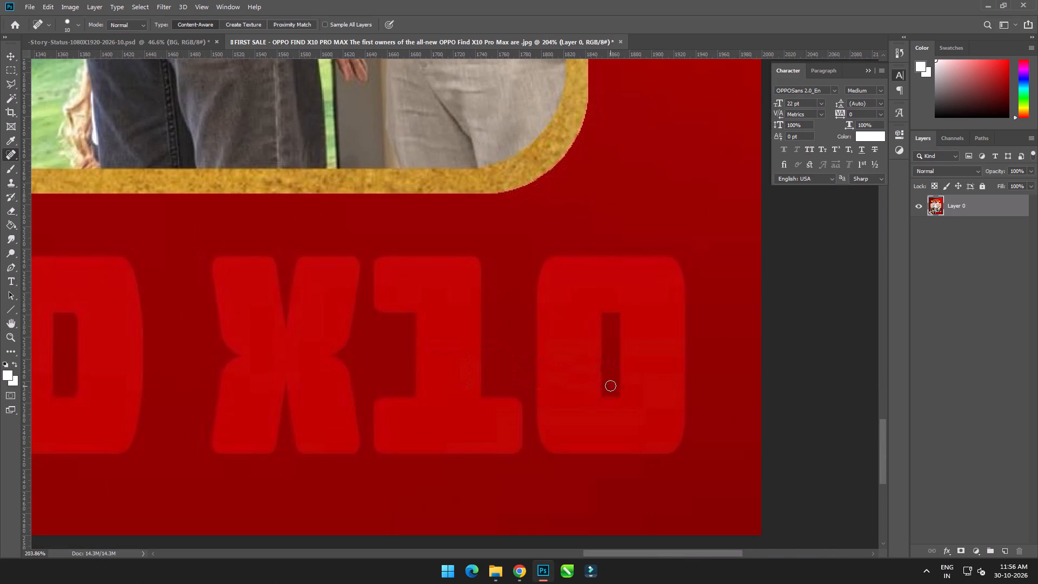
click(610, 386)
key(ctrl+z)
alt+scroll(619, 397, up, 7)
drag(599, 376, 610, 373)
click(585, 340)
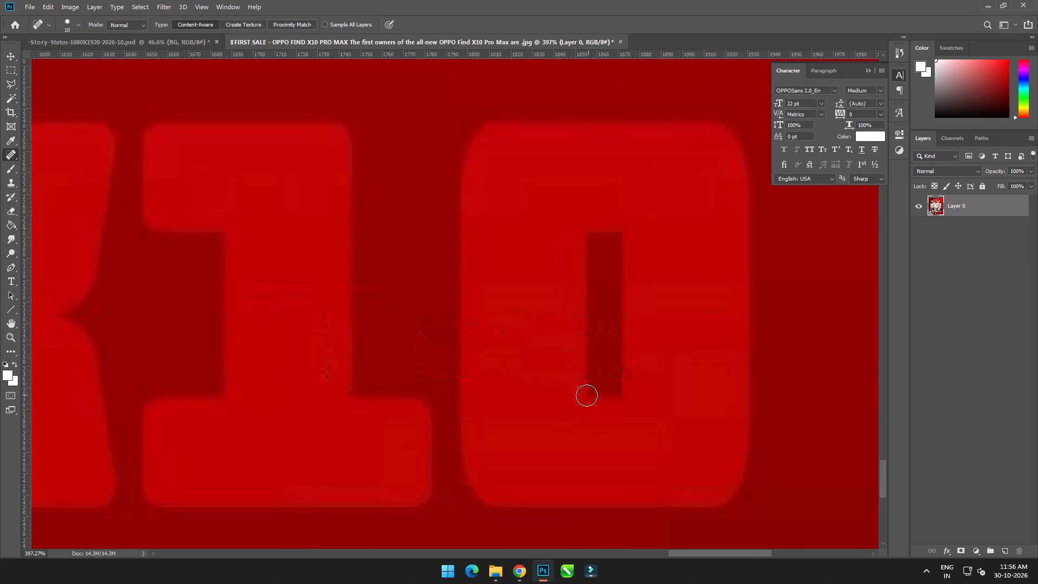
Start a Polygonal Lasso outline along the inner edge of the gold frame, around the group photo's upper-left rounded corner.
alt+scroll(585, 396, down, 9)
key(ctrl+0)
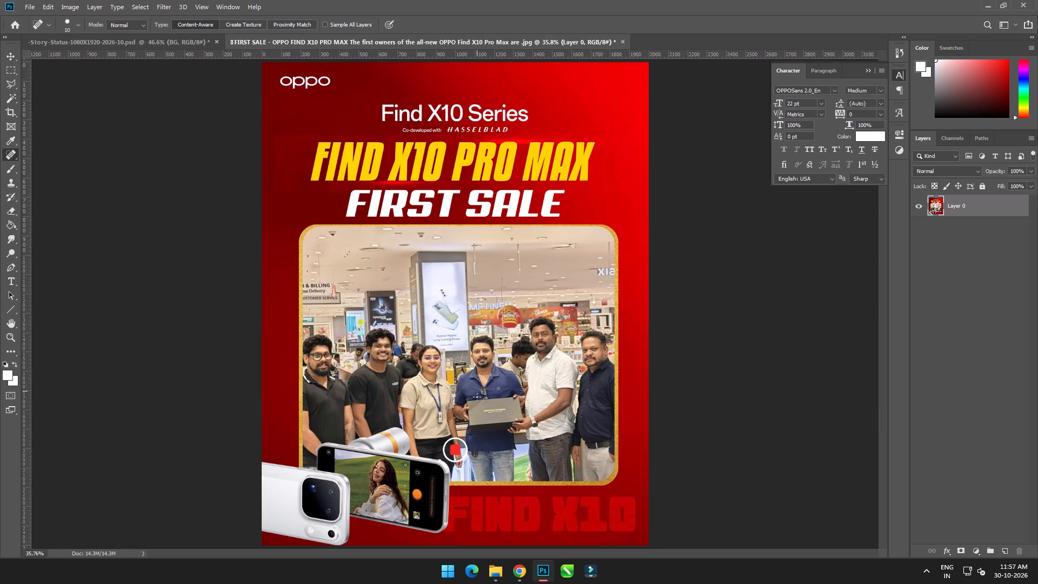
alt+scroll(365, 276, up, 9)
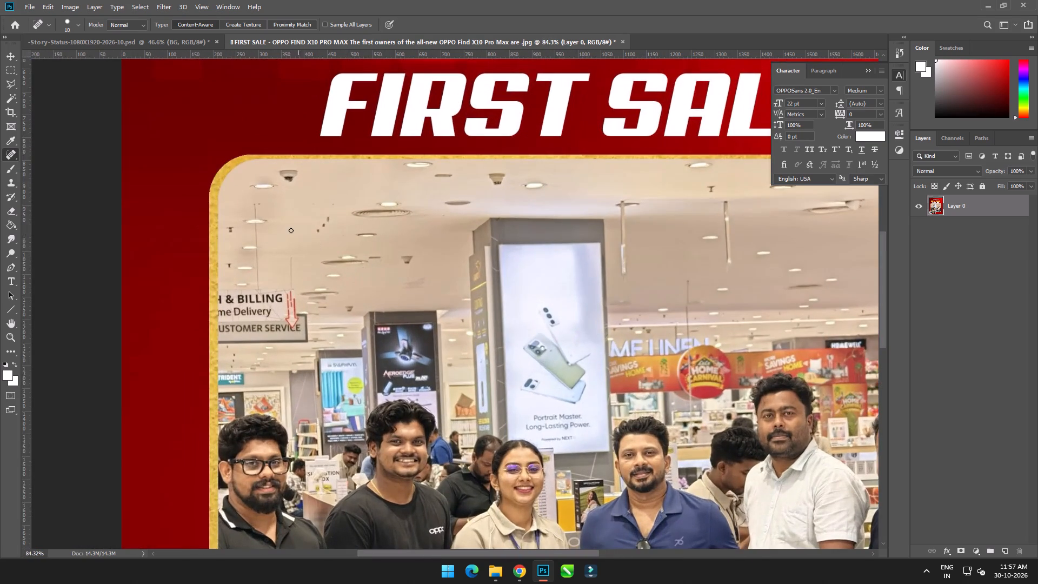
alt+scroll(252, 176, up, 6)
key(l)
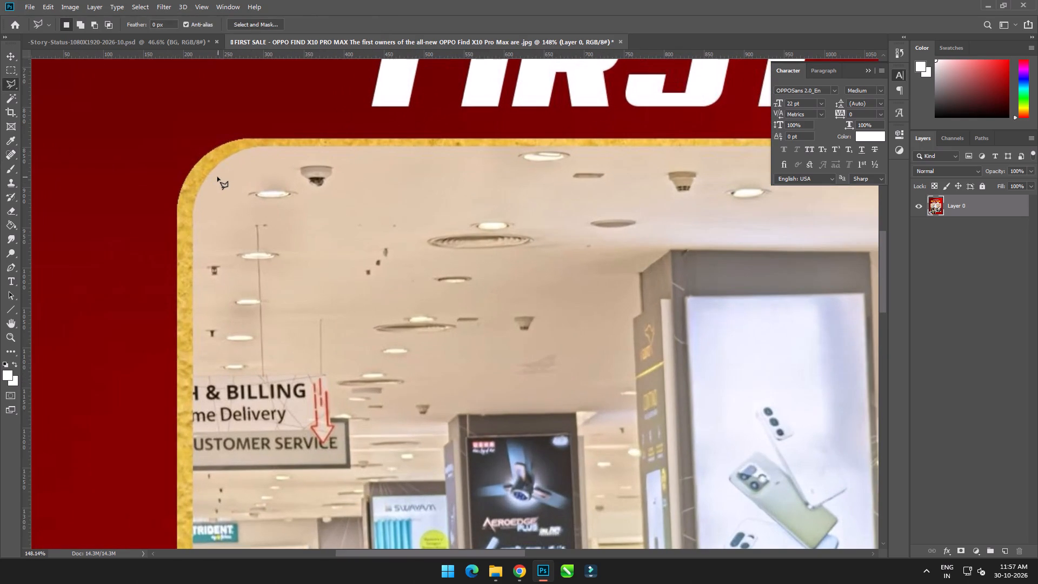
alt+scroll(217, 178, up, 4)
click(182, 222)
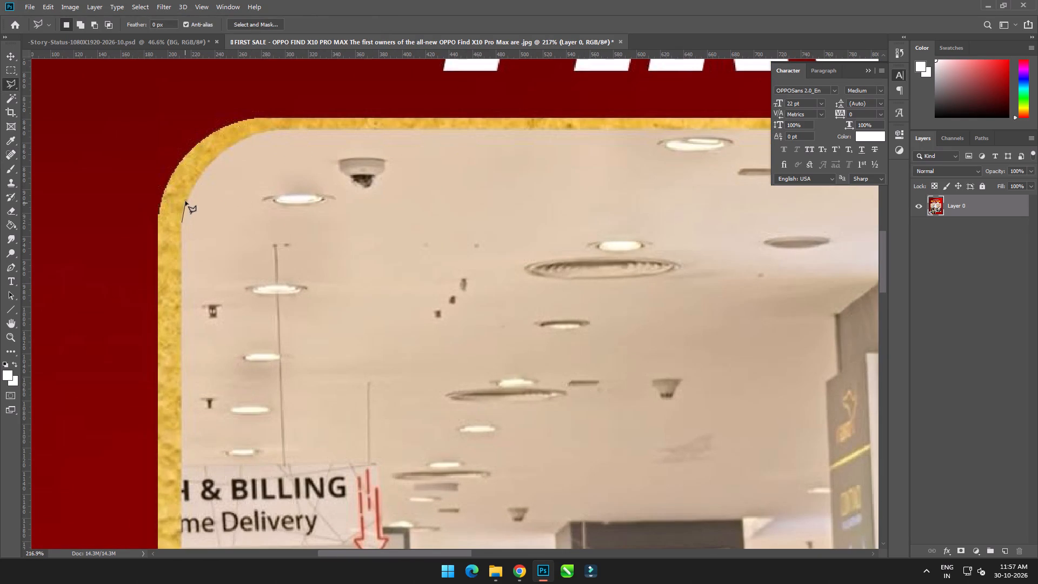
click(187, 198)
click(200, 174)
click(221, 154)
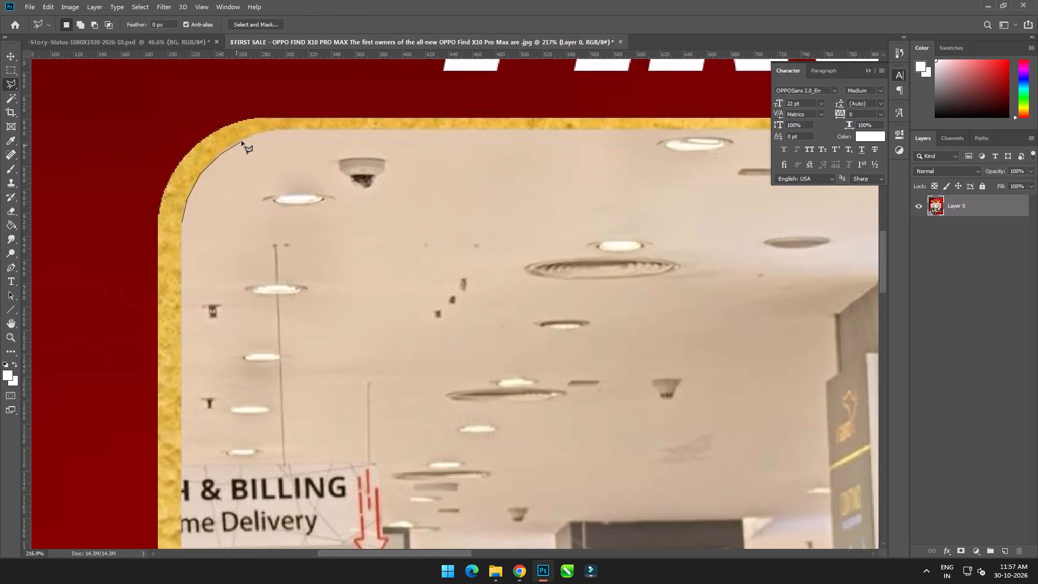
click(243, 140)
click(264, 131)
click(278, 129)
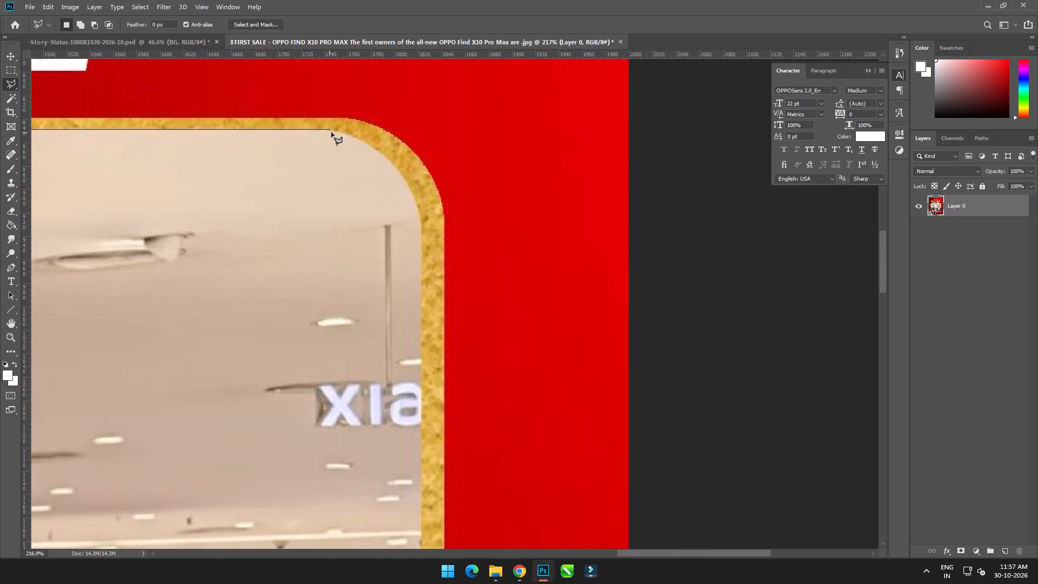
Continue the lasso outline along the photo's top edge and around its upper-right rounded corner inside the gold frame.
shift+click(327, 131)
click(347, 135)
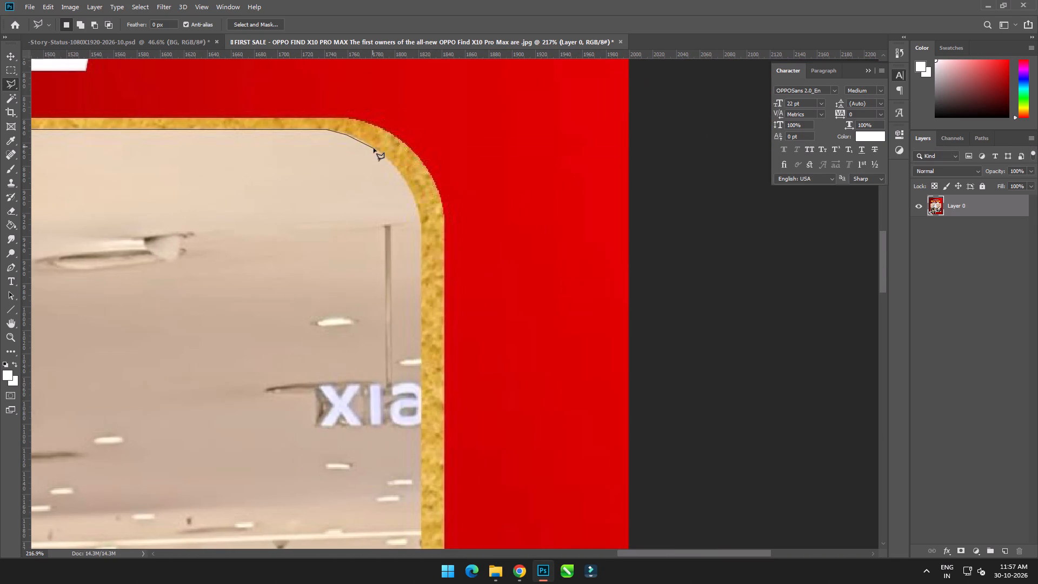
click(374, 148)
click(396, 165)
click(407, 183)
click(419, 208)
click(422, 232)
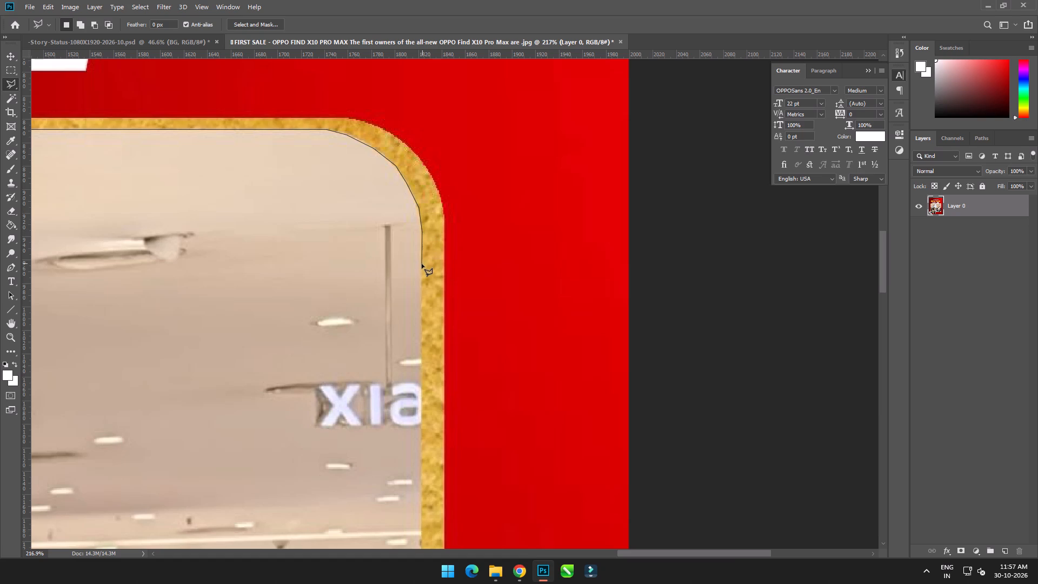
click(421, 263)
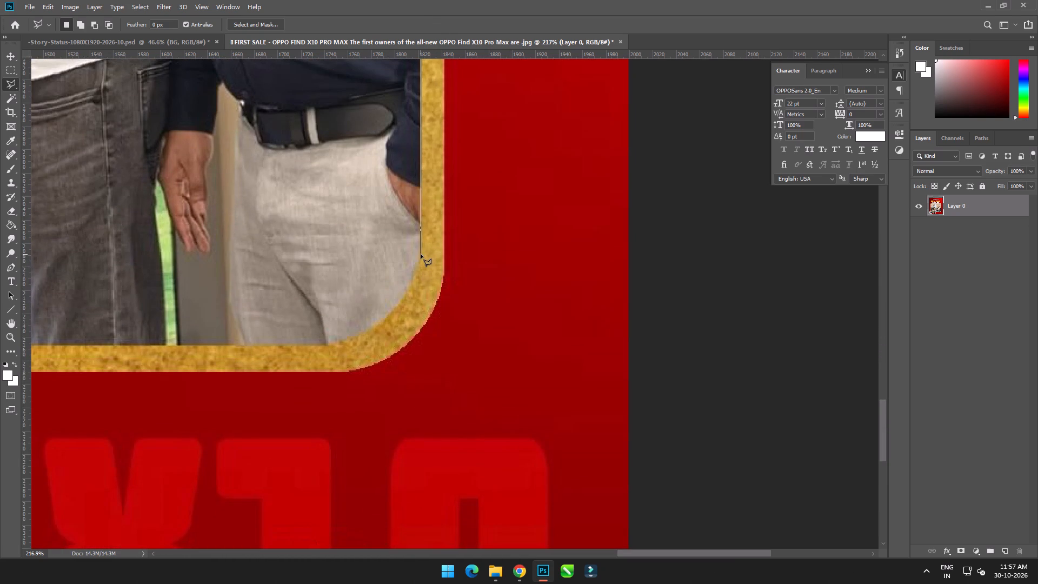
Continue the lasso outline down the photo's right edge and around its lower-right rounded corner inside the gold frame.
shift+click(421, 254)
click(417, 267)
click(408, 288)
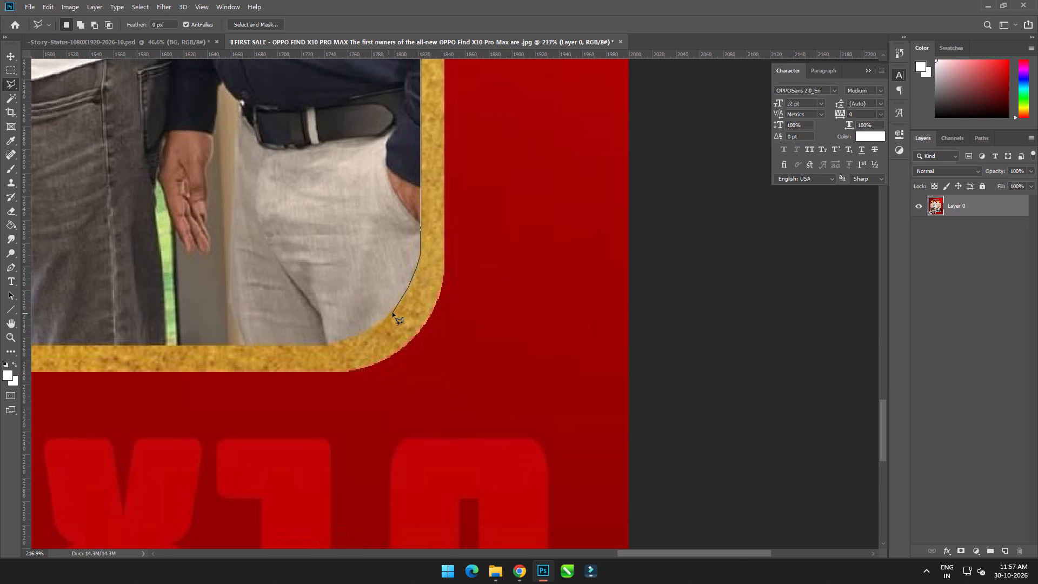
click(392, 311)
click(374, 326)
click(355, 338)
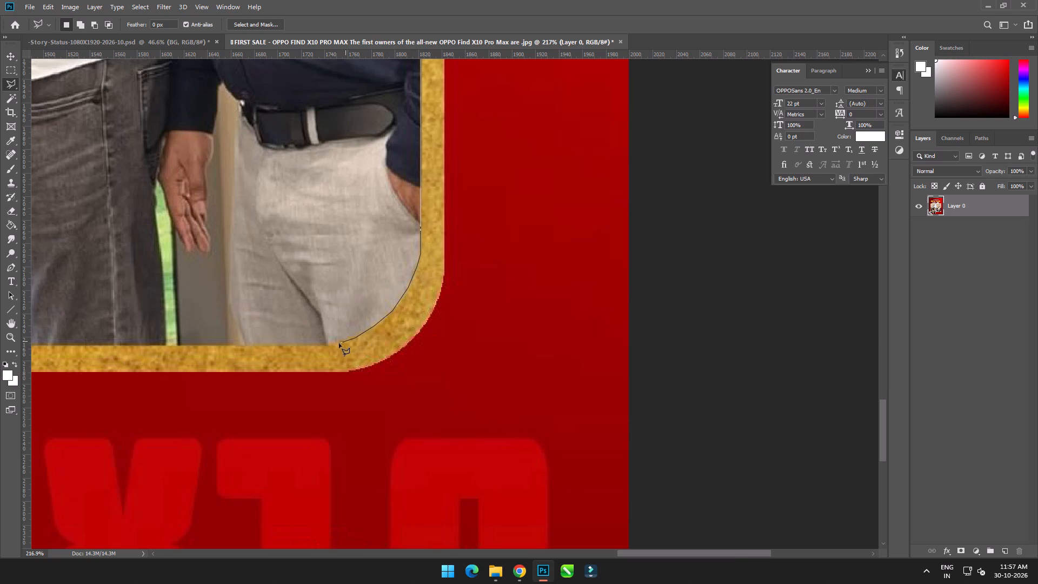
click(336, 346)
click(326, 346)
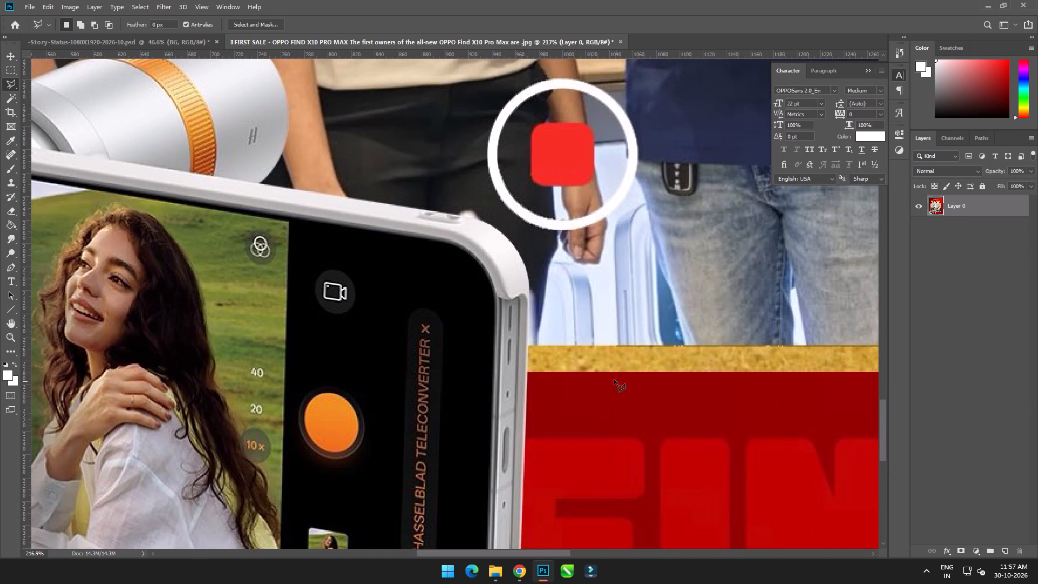
Extend the lasso outline along the photo's bottom edge to the phone, and trace around the phone's upper-right corner onto its top edge.
shift+click(528, 348)
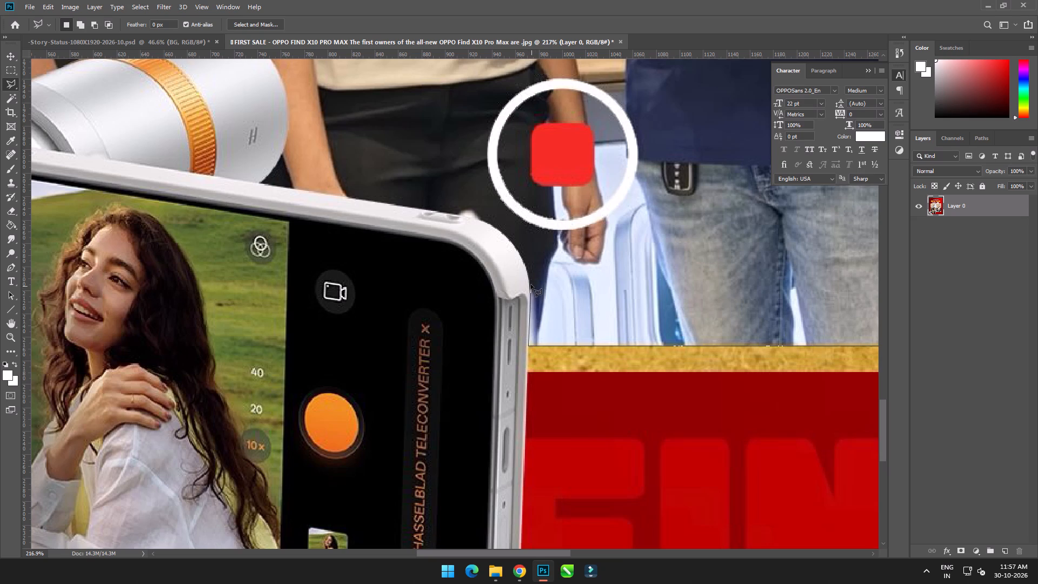
click(529, 283)
click(529, 271)
click(523, 259)
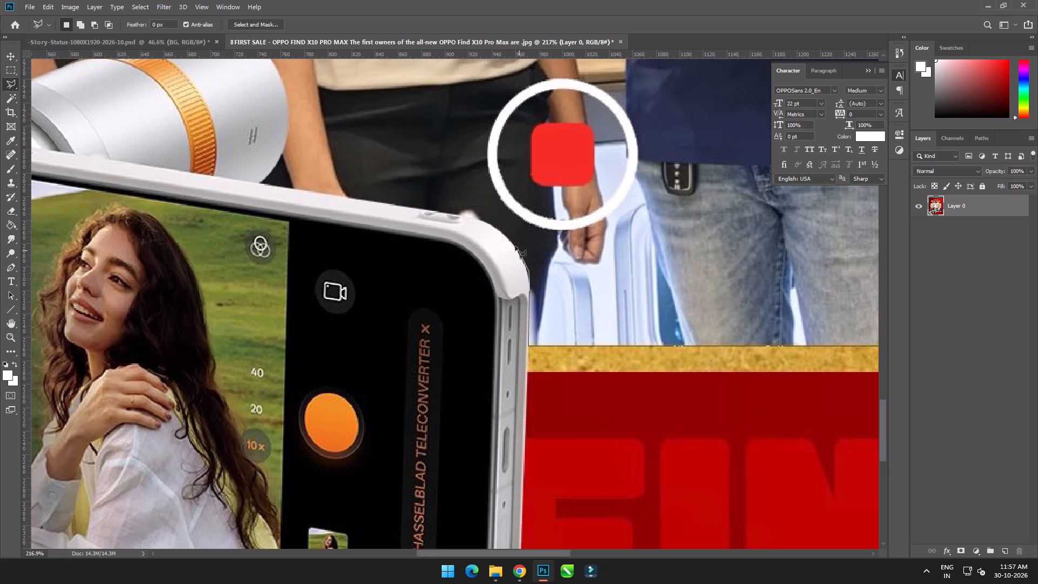
click(514, 245)
click(508, 237)
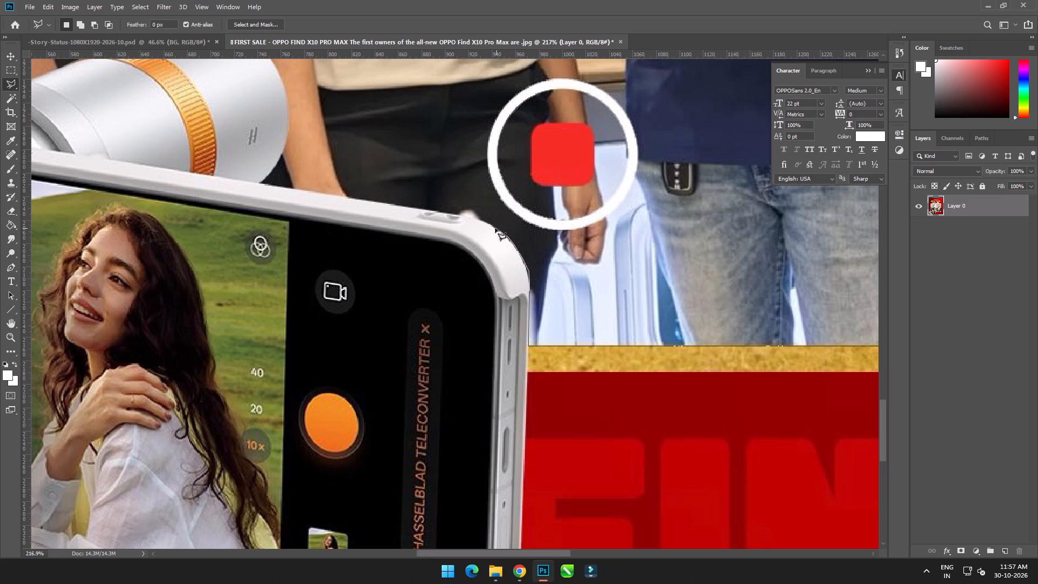
click(495, 228)
click(481, 221)
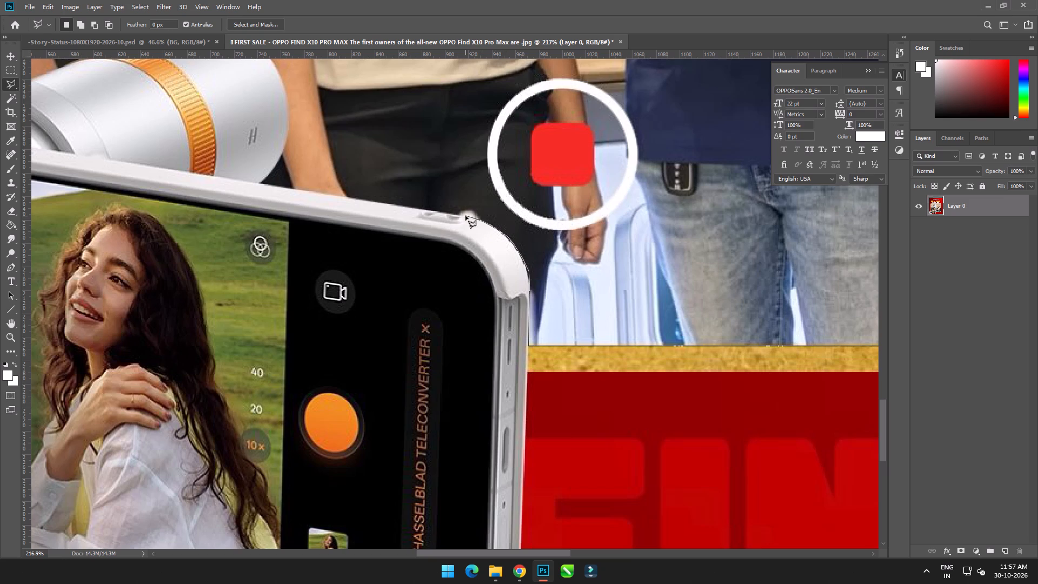
click(465, 216)
click(432, 210)
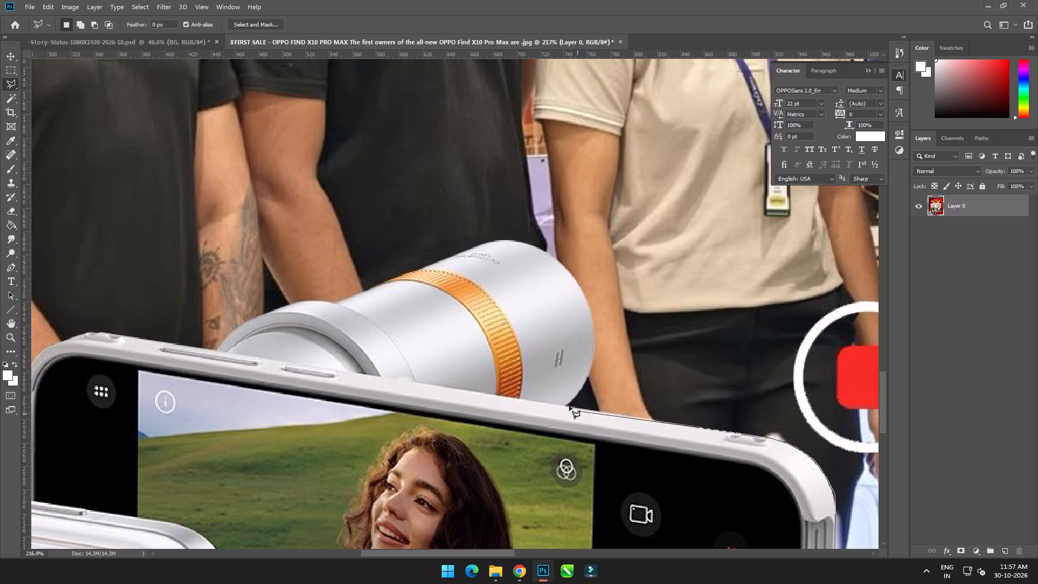
Continue the lasso outline from the phone's top edge up around the outer rim of the silver teleconverter lens.
click(565, 406)
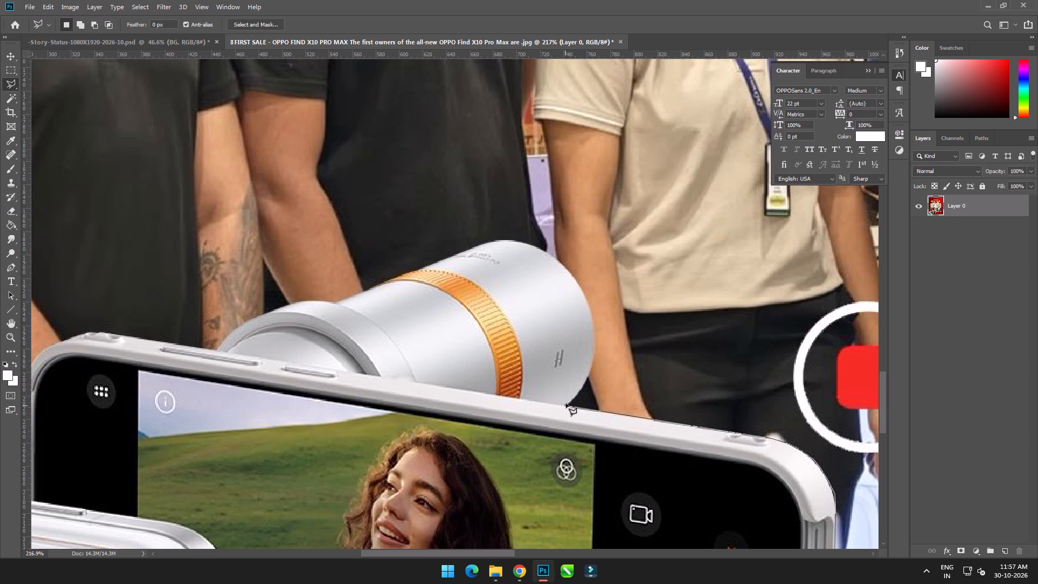
click(574, 399)
click(582, 389)
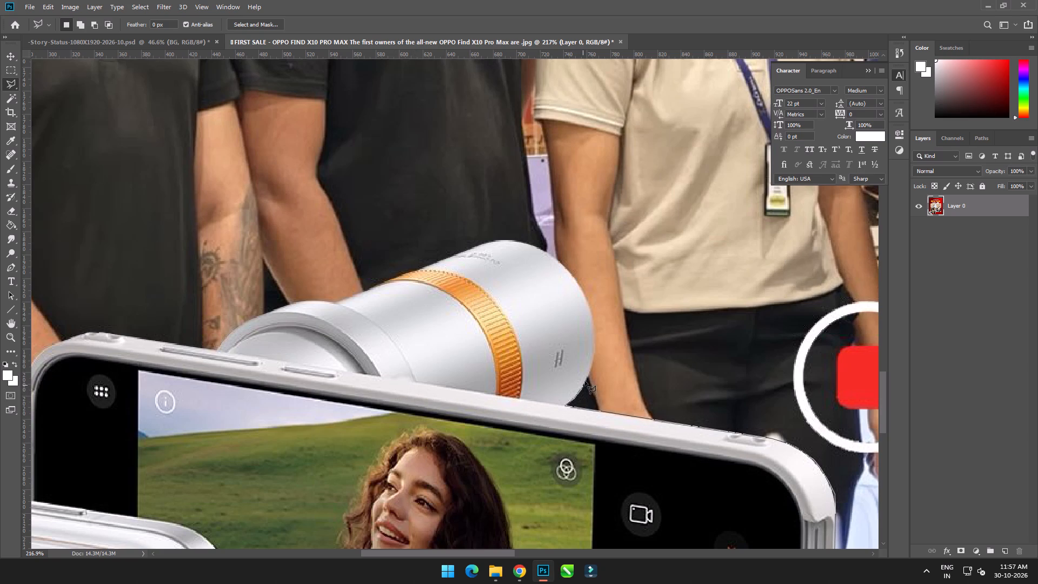
click(587, 377)
click(594, 359)
click(596, 340)
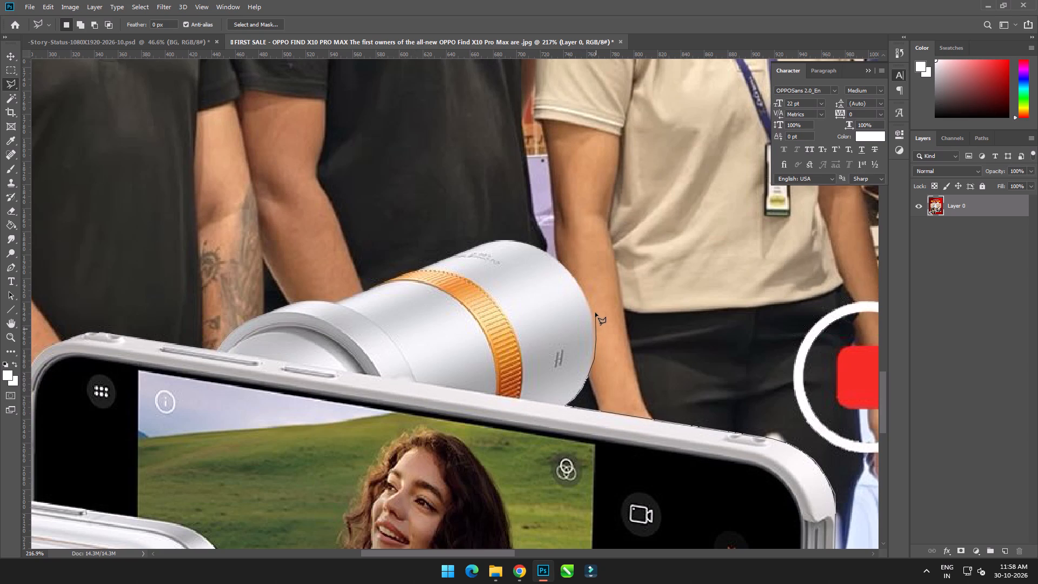
click(593, 317)
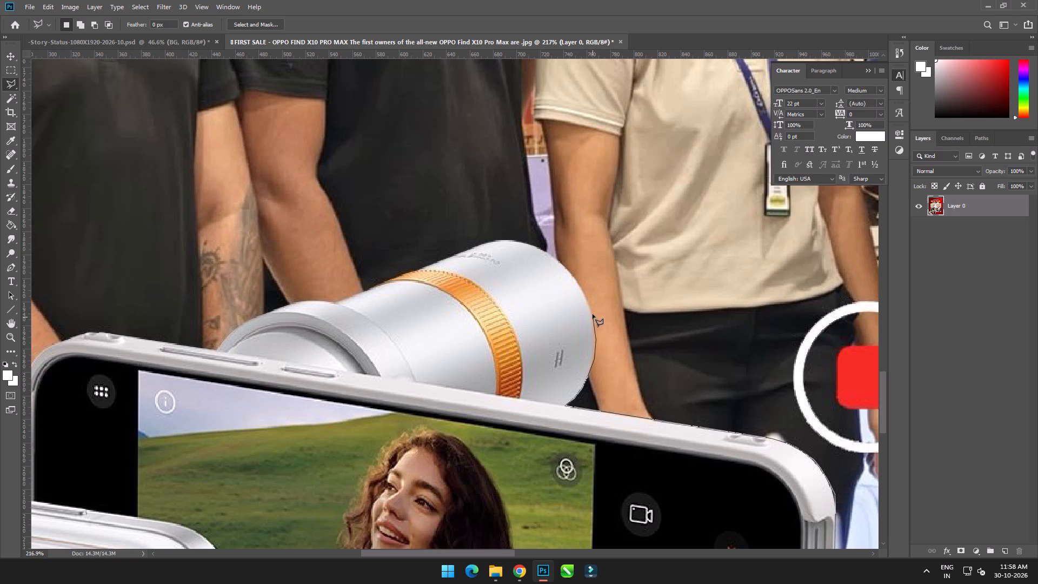
click(588, 302)
click(575, 277)
Trace over the lens's rounded top and along its upper edge to the collar, and close the selection there.
click(565, 267)
click(551, 256)
click(536, 247)
click(520, 242)
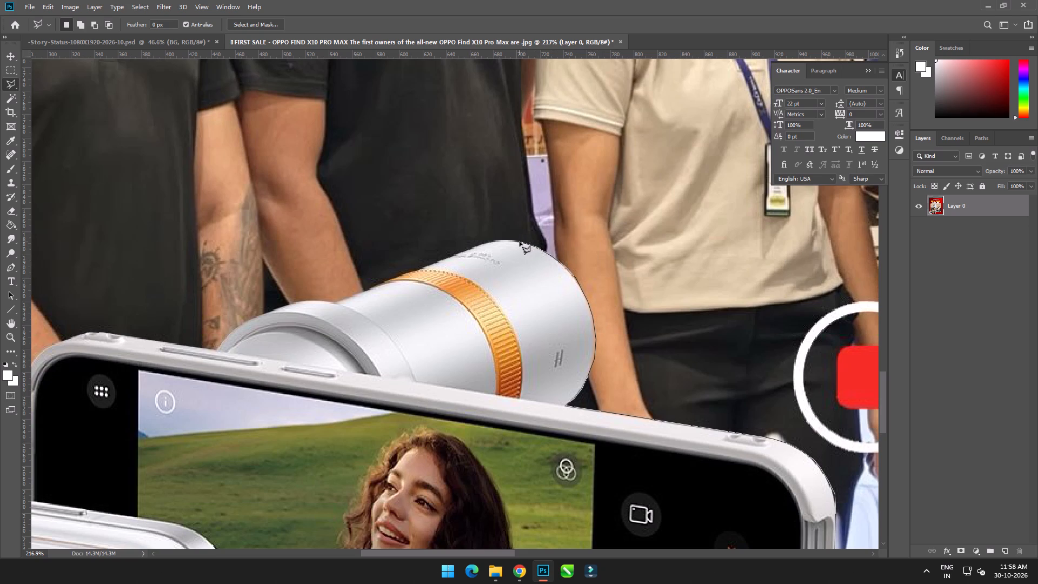
click(507, 240)
click(491, 241)
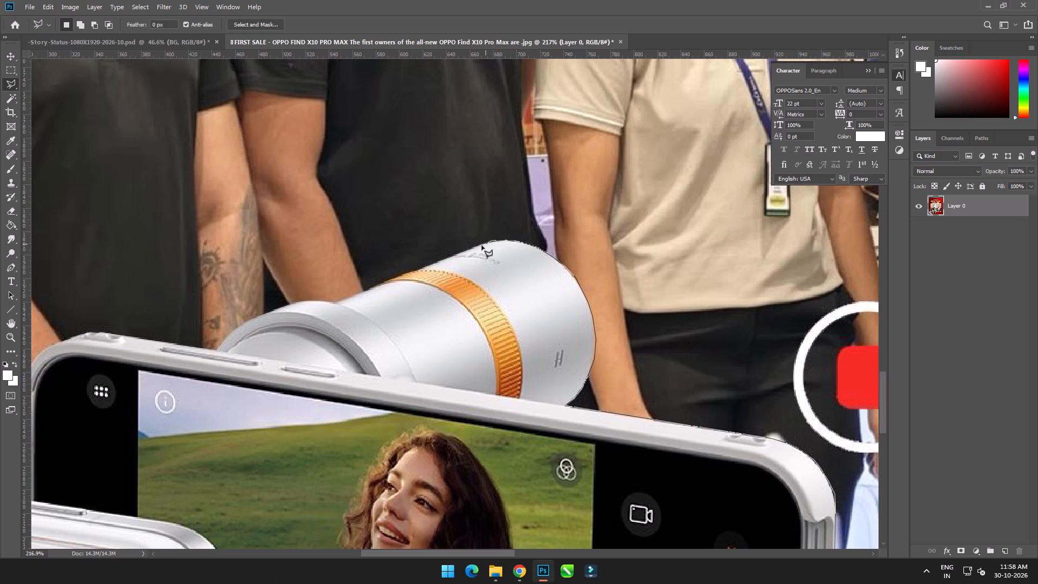
click(478, 245)
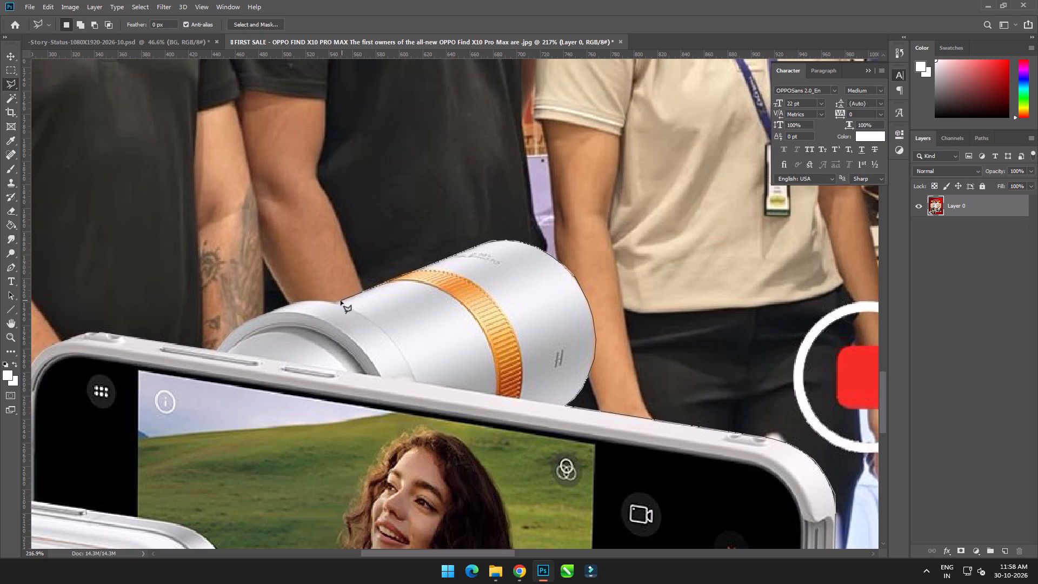
double_click(336, 301)
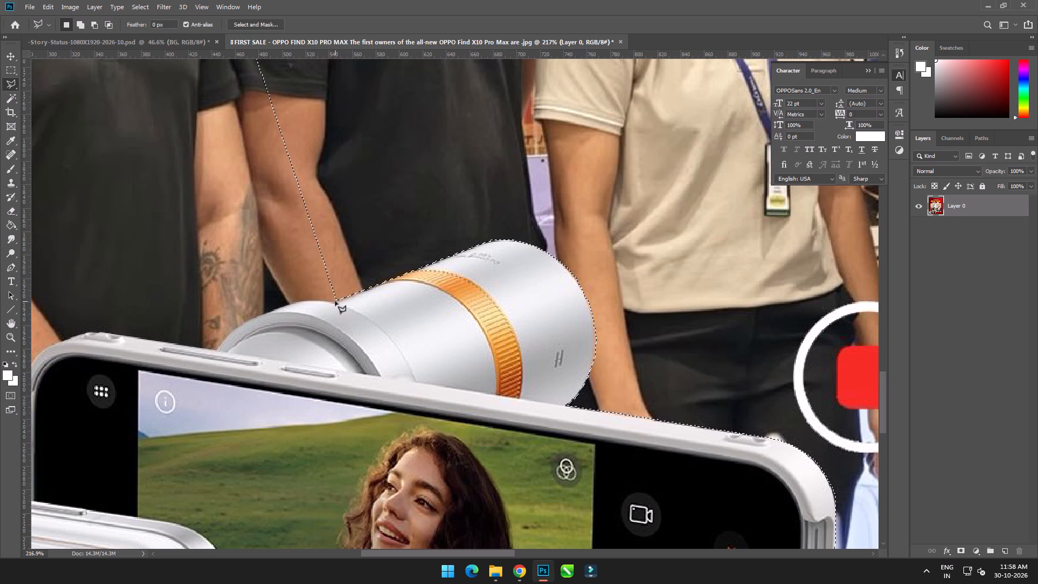
Start a second lasso outline, added to the selection, from the closing point around the lens collar down to the phone's top edge.
shift+click(337, 300)
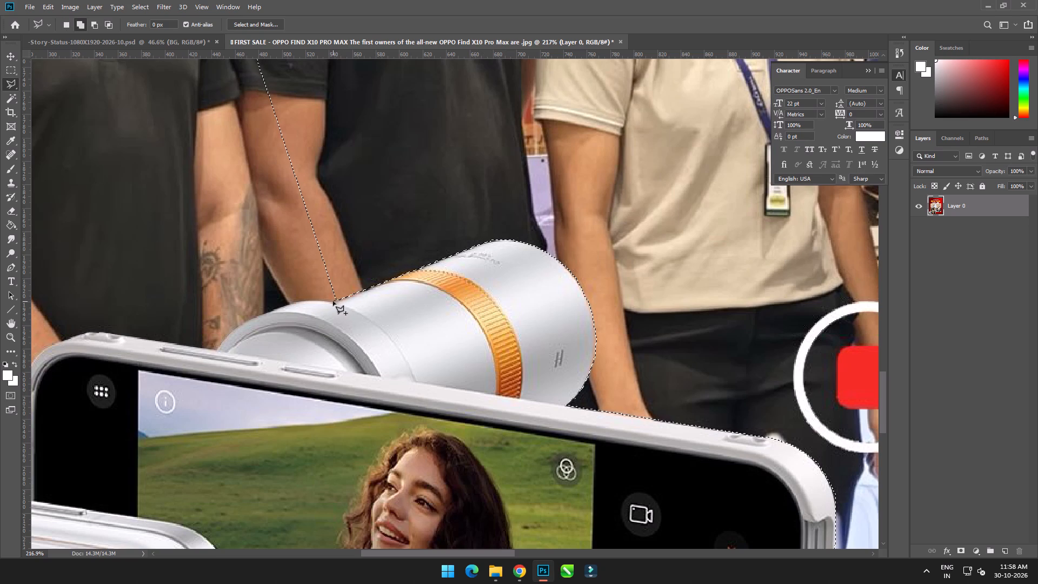
click(333, 301)
click(315, 300)
click(304, 299)
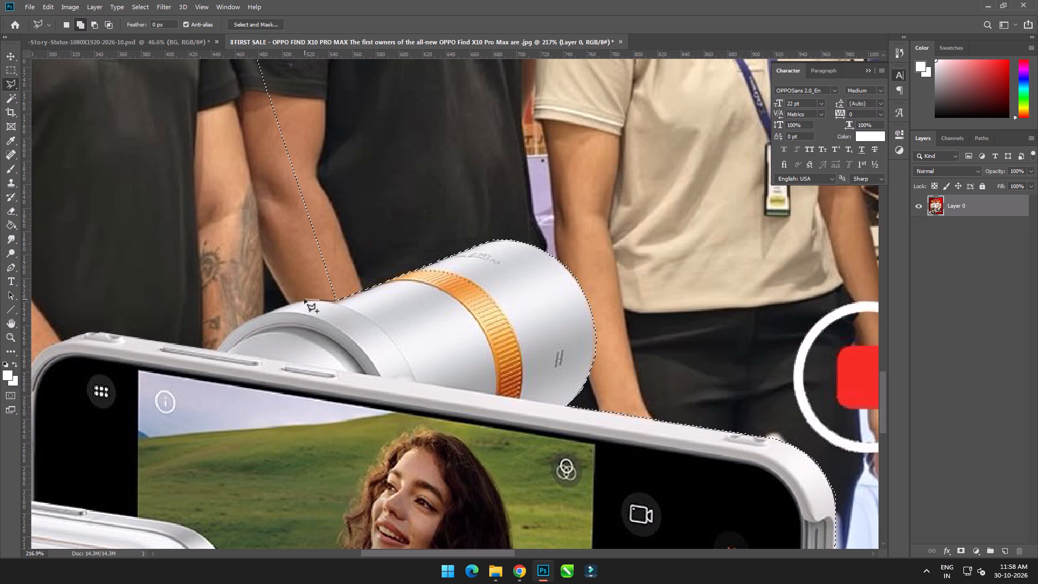
click(287, 304)
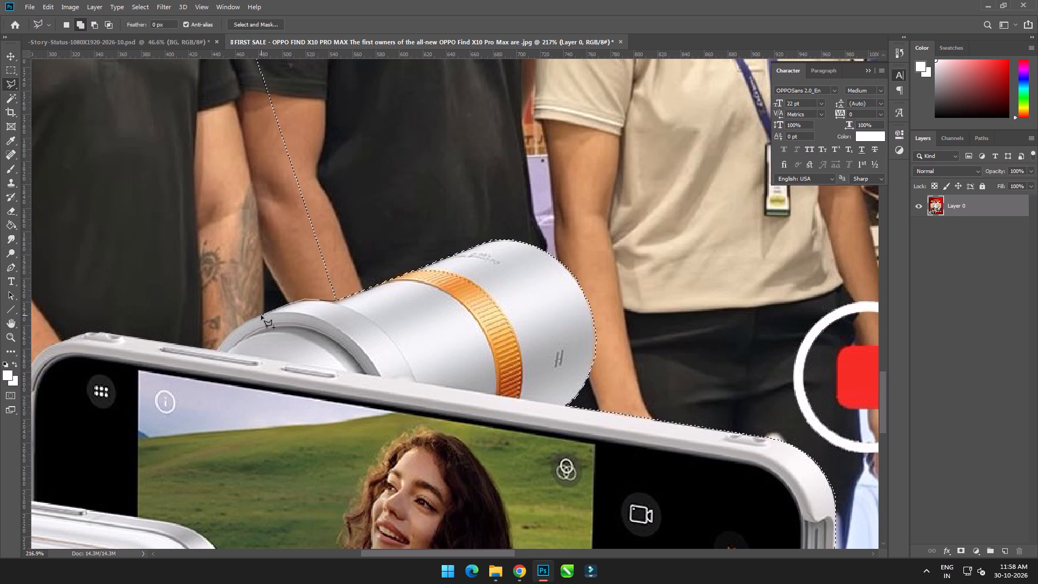
click(261, 315)
click(241, 324)
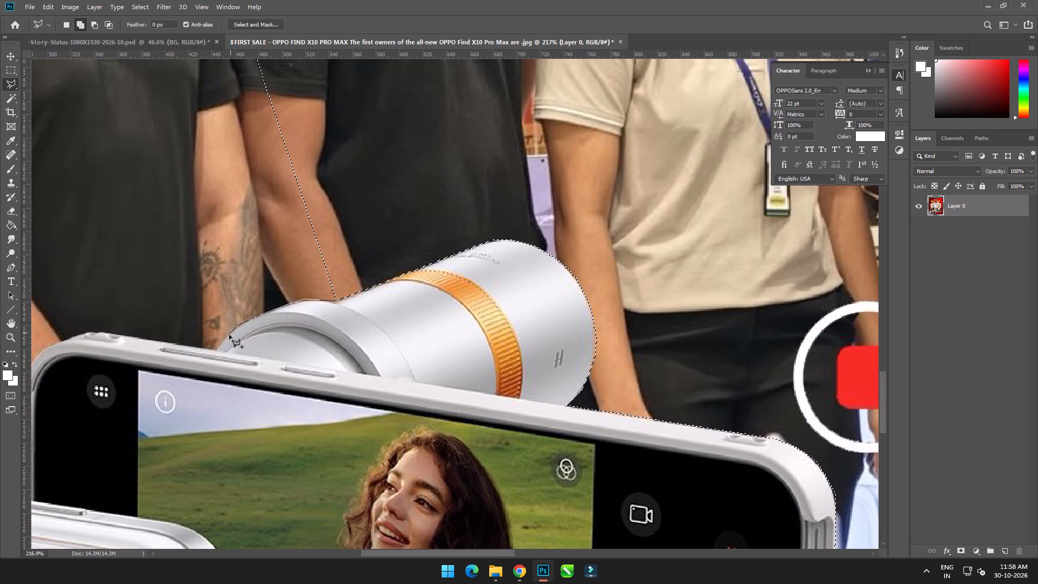
click(229, 335)
click(219, 344)
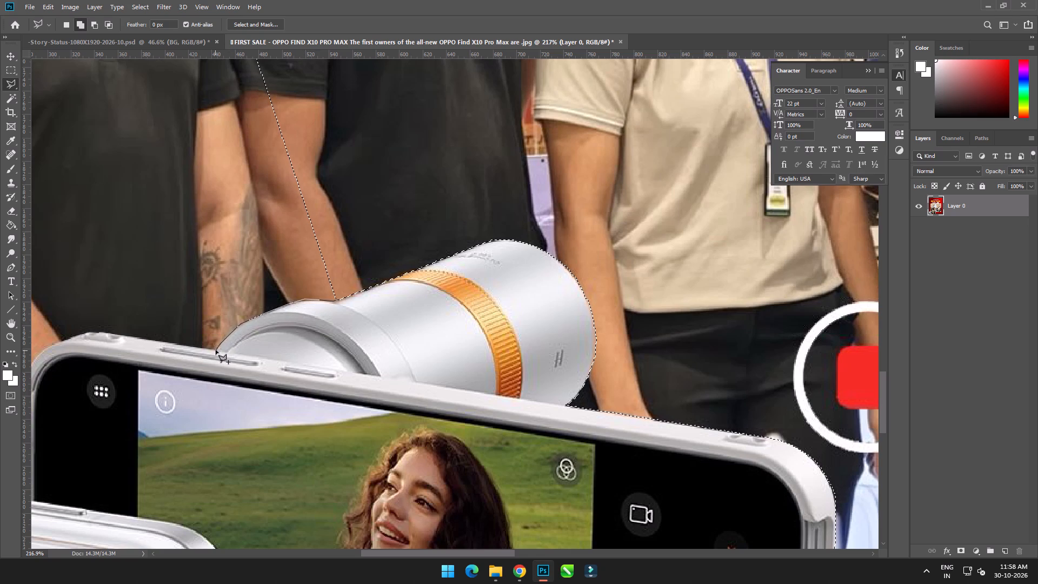
click(216, 350)
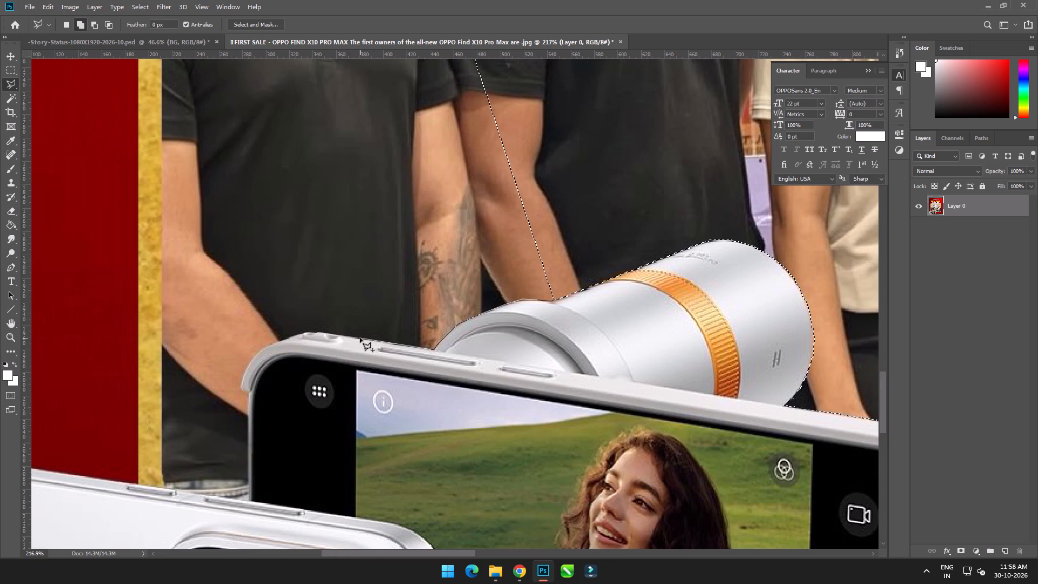
Continue the added outline along the phone's top edge and around its upper-left corner to the case's side edge.
click(365, 339)
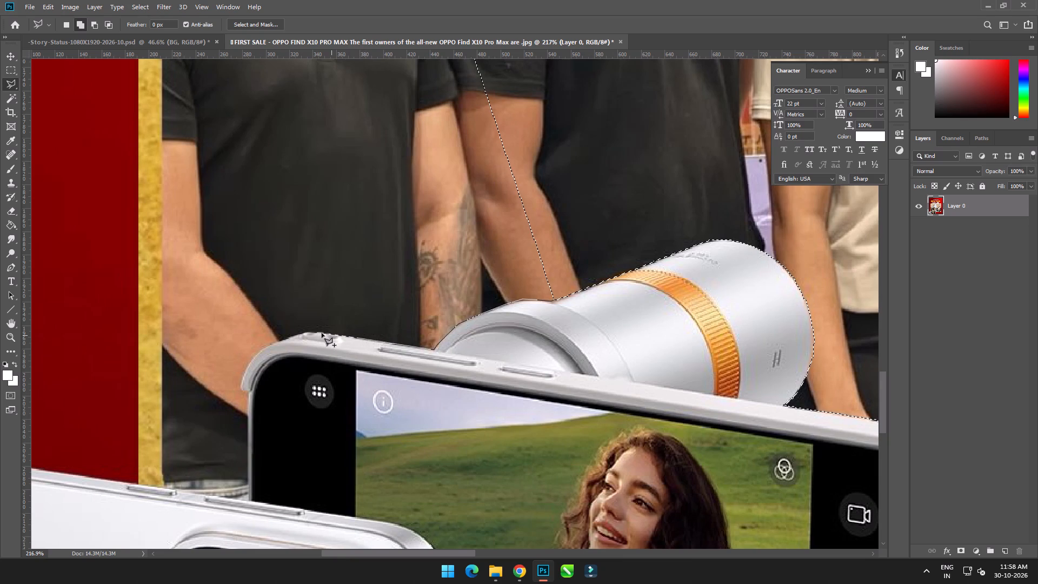
click(317, 333)
click(304, 332)
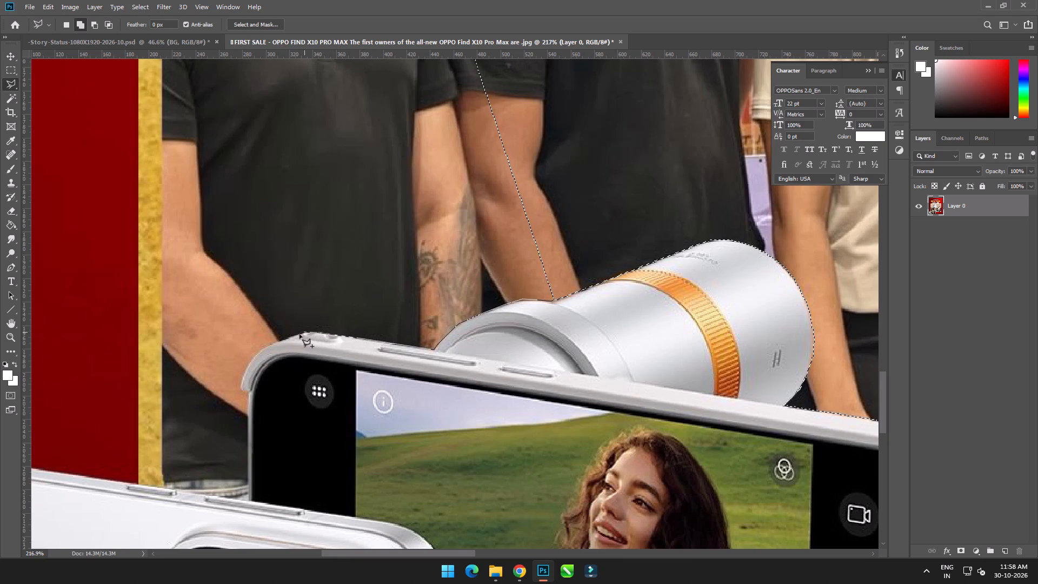
click(287, 338)
click(272, 343)
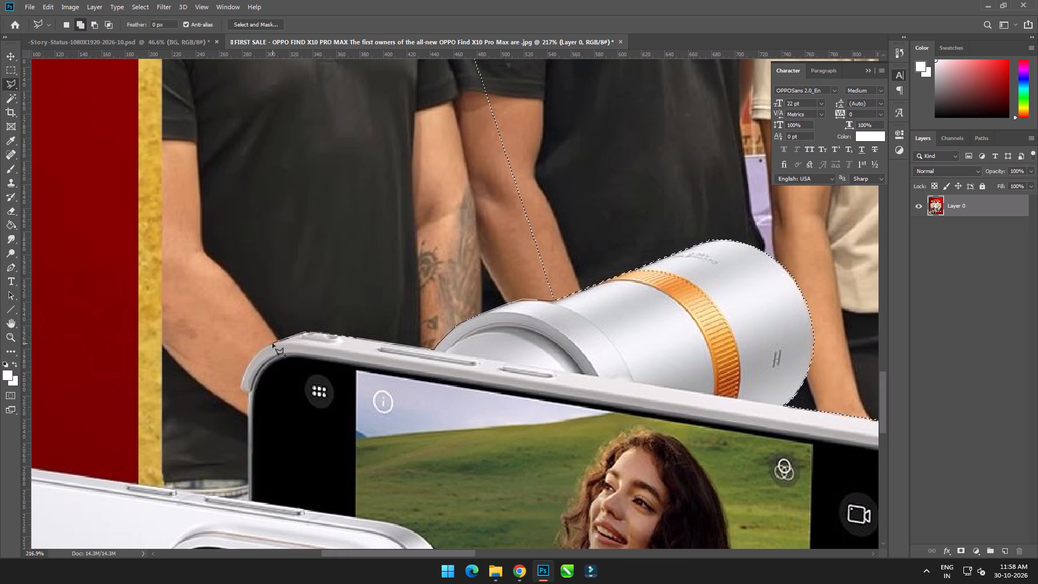
click(259, 352)
click(248, 363)
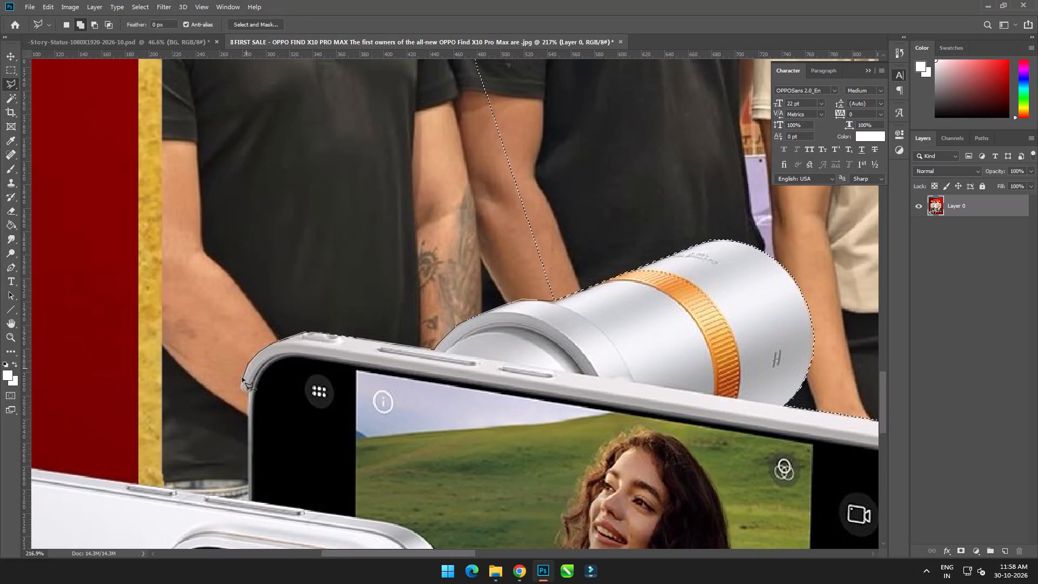
click(242, 377)
click(240, 386)
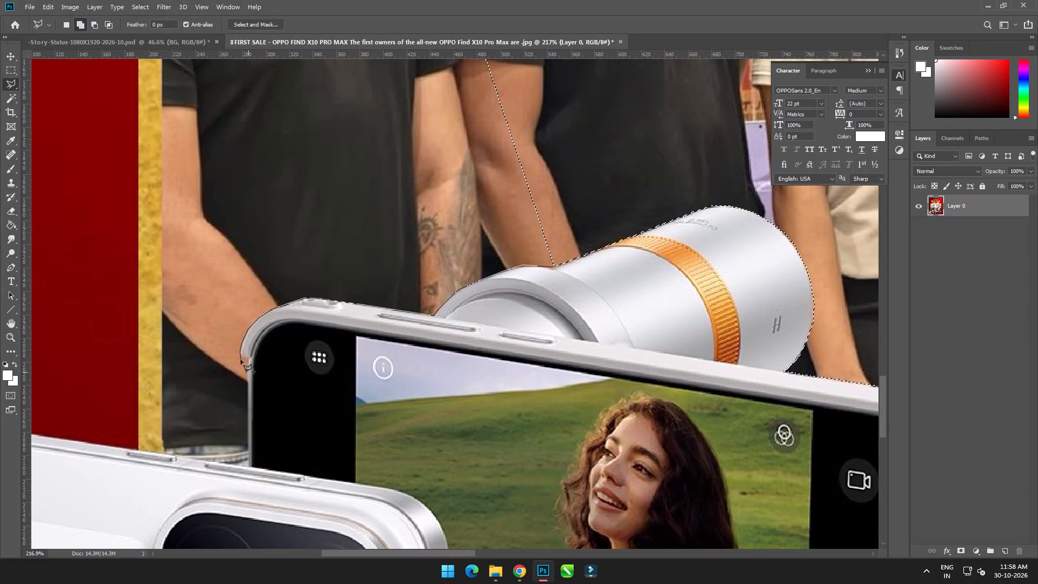
click(242, 357)
click(248, 357)
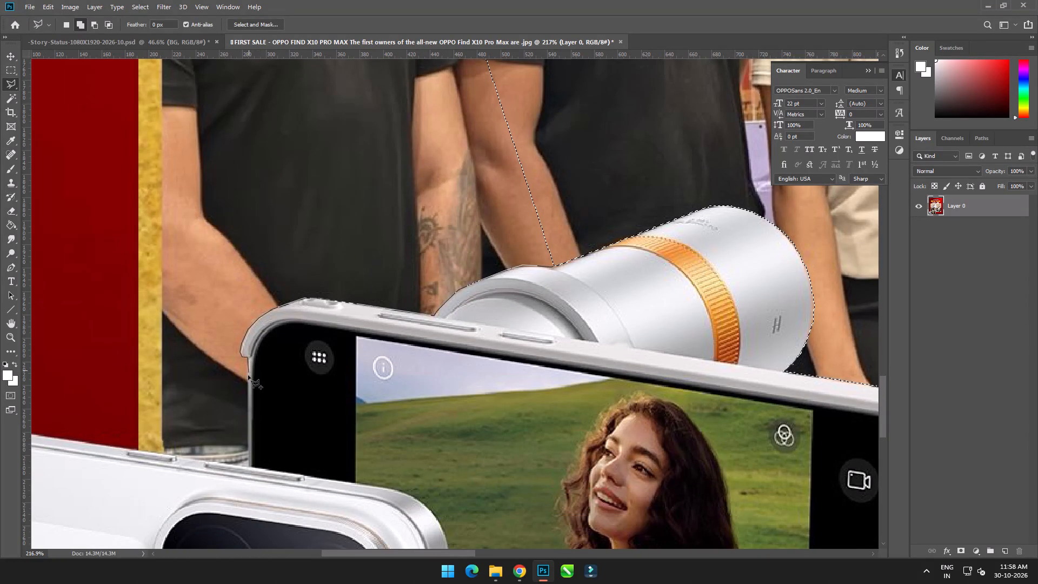
click(249, 357)
Extend the outline down the phone's left side and along the white phone's top edge to the gold frame.
click(249, 466)
click(229, 463)
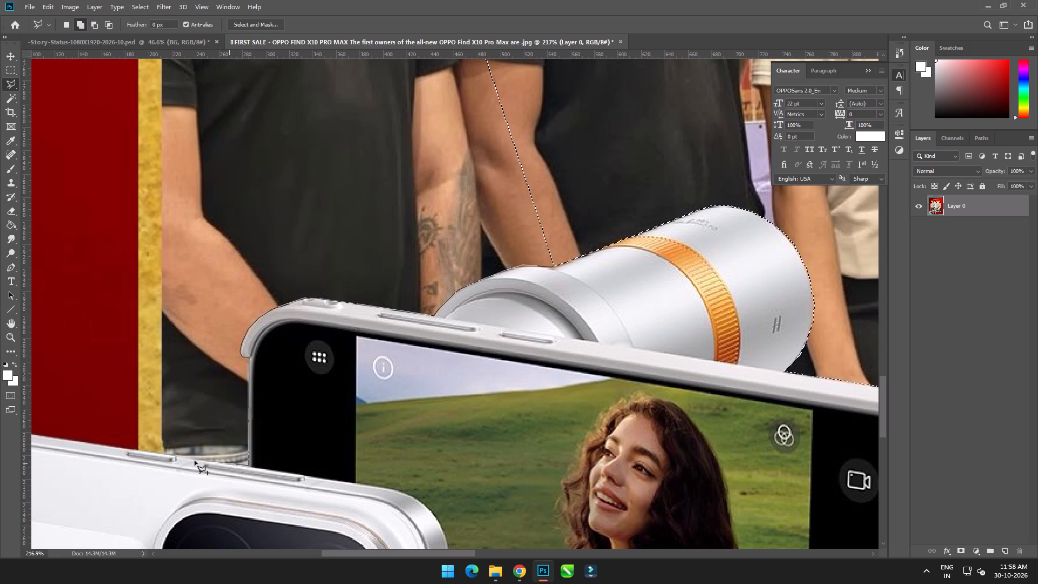
click(188, 459)
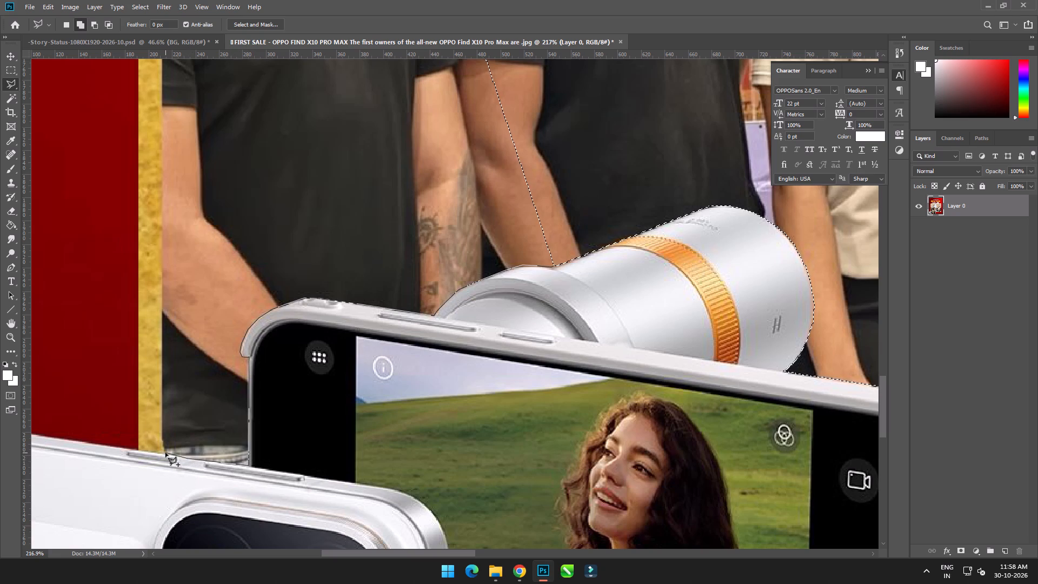
click(164, 454)
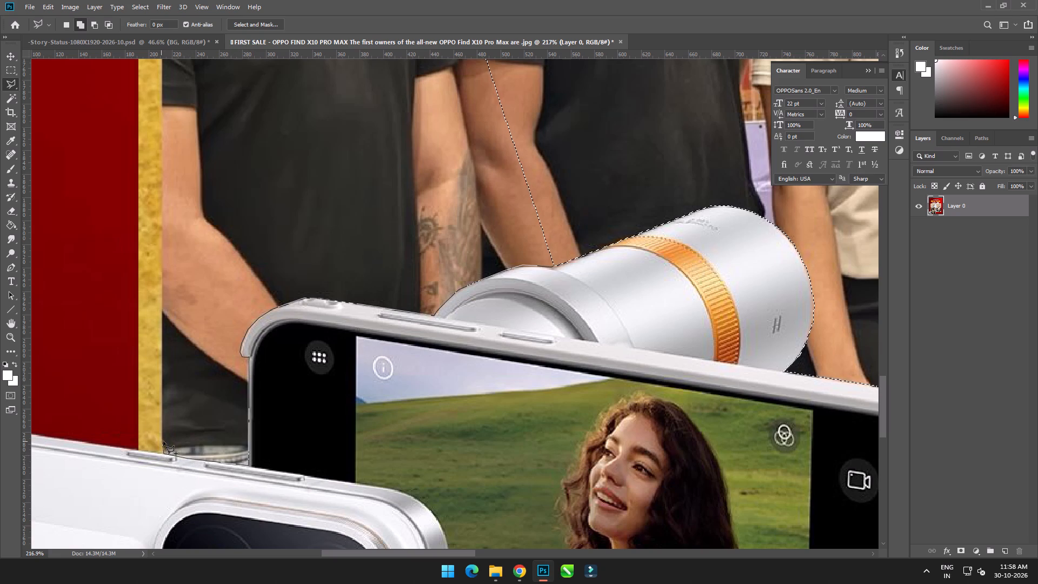
Run the outline up the gold frame's inner left edge to the upper-left corner and close it through the photo, adding the missing area.
click(163, 440)
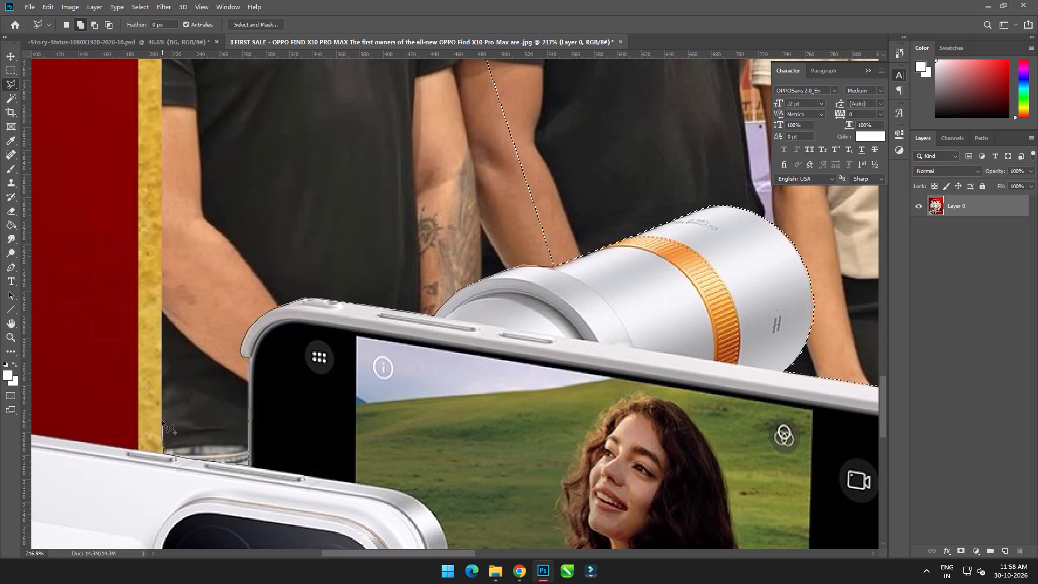
click(162, 420)
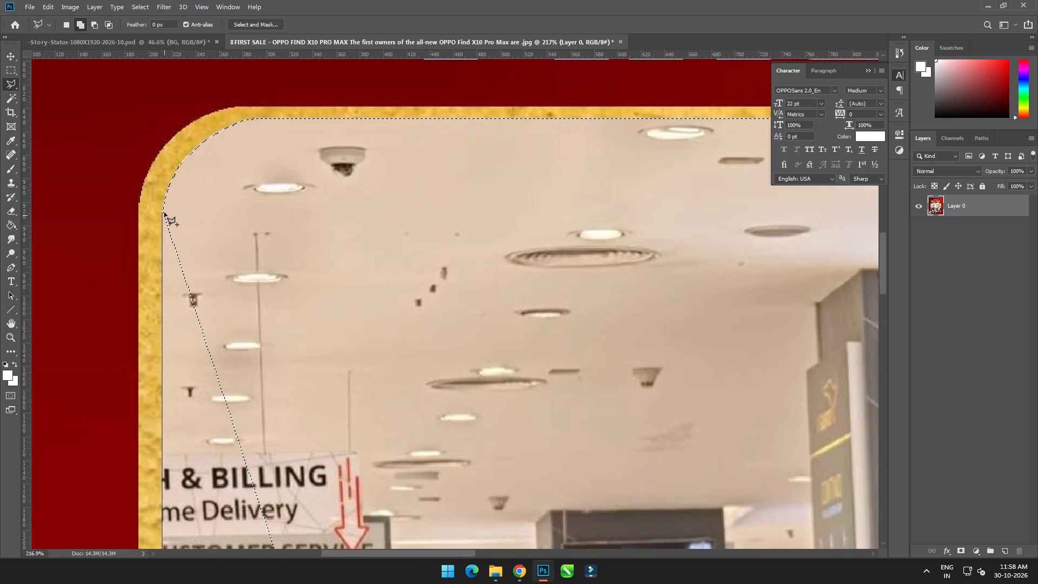
shift+click(164, 211)
click(198, 193)
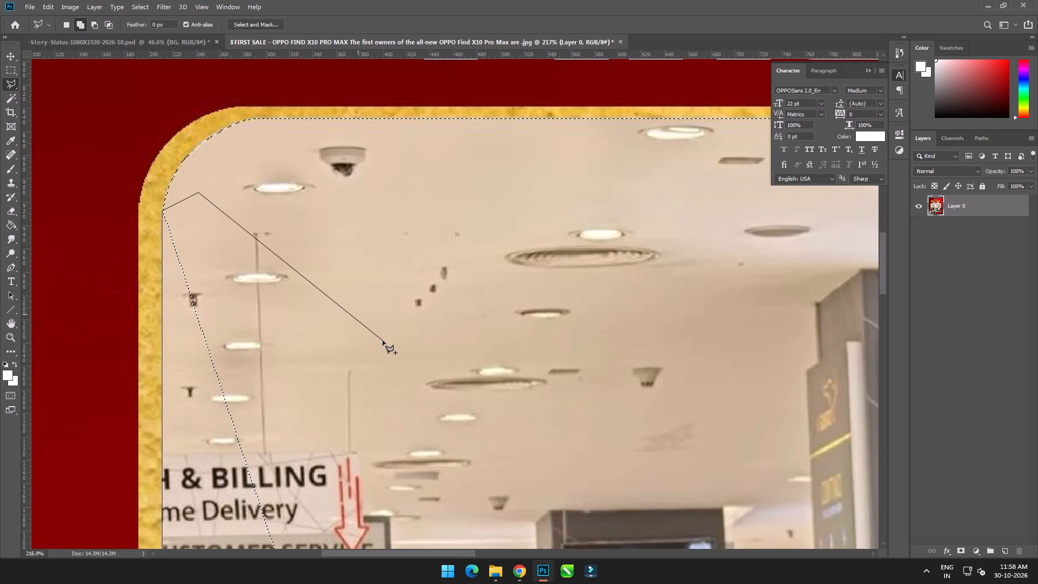
click(383, 341)
double_click(527, 480)
Delete the selected group photo from inside the gold frame on Layer 0, keeping the phones and lens.
alt+scroll(518, 482, down, 5)
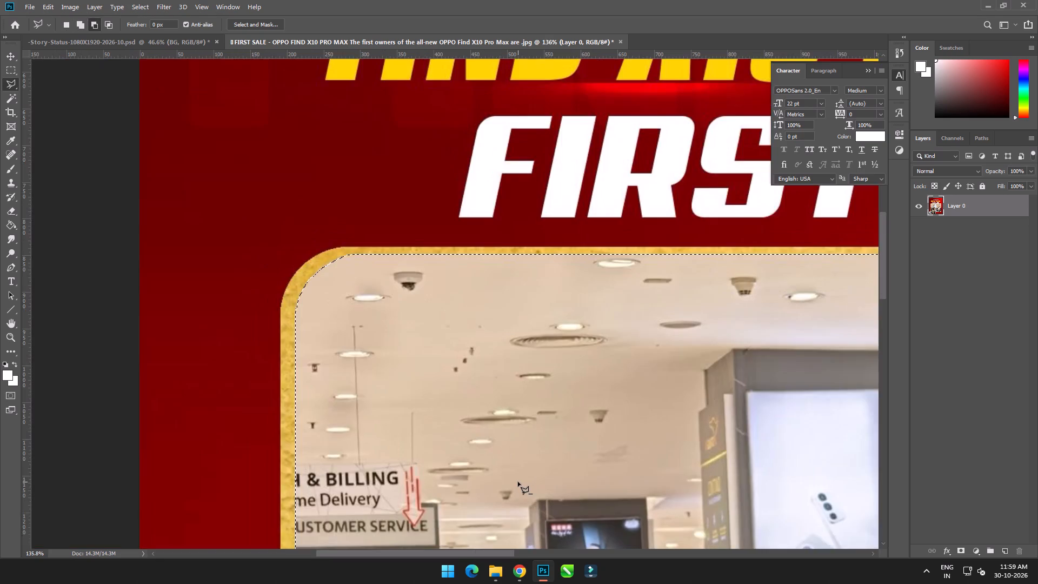
alt+scroll(518, 482, down, 4)
key(ctrl+0)
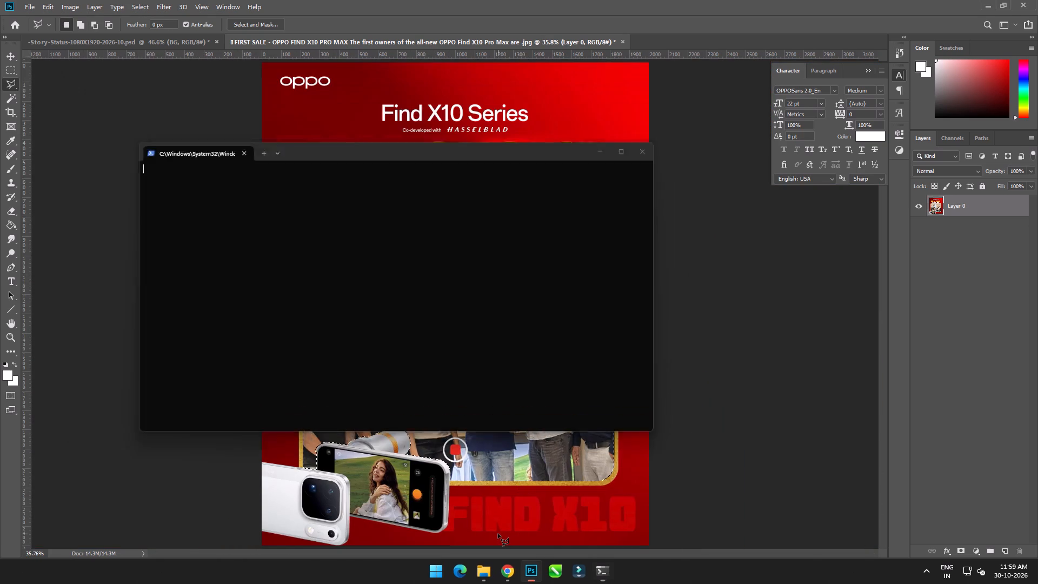
alt+scroll(476, 489, up, 6)
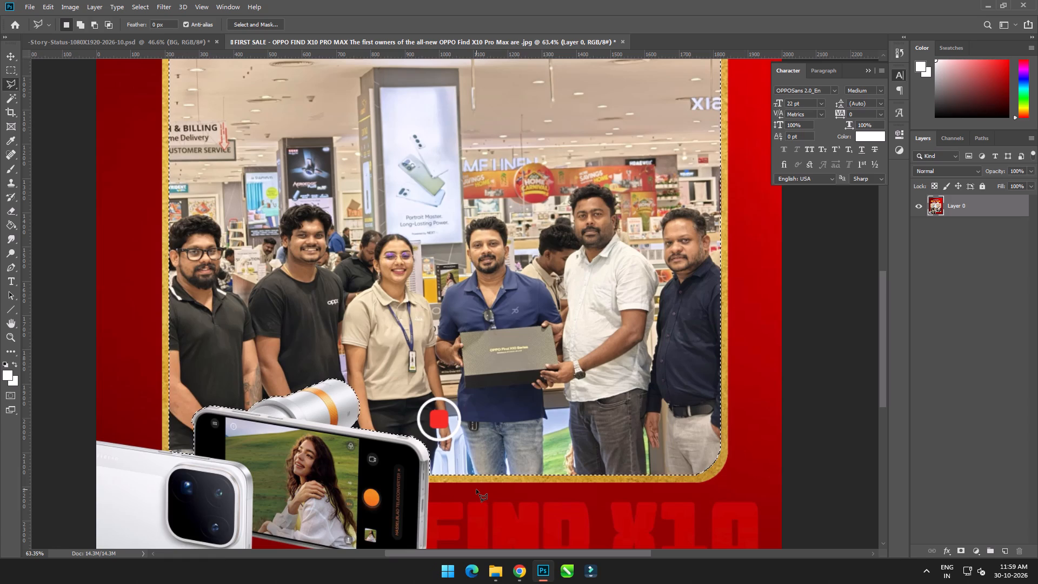
key(Delete)
alt+scroll(385, 496, down, 3)
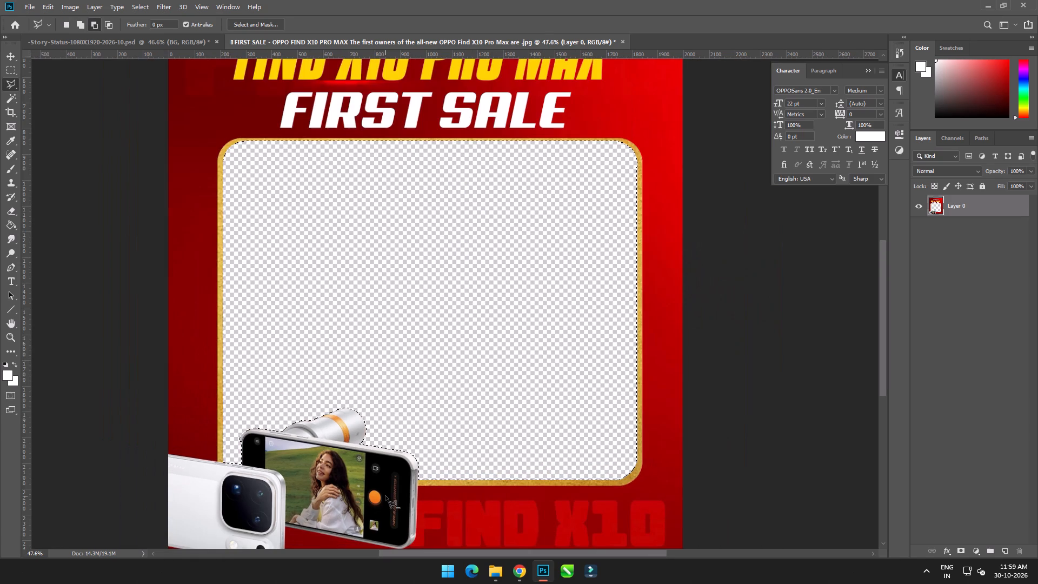
alt+scroll(385, 496, up, 6)
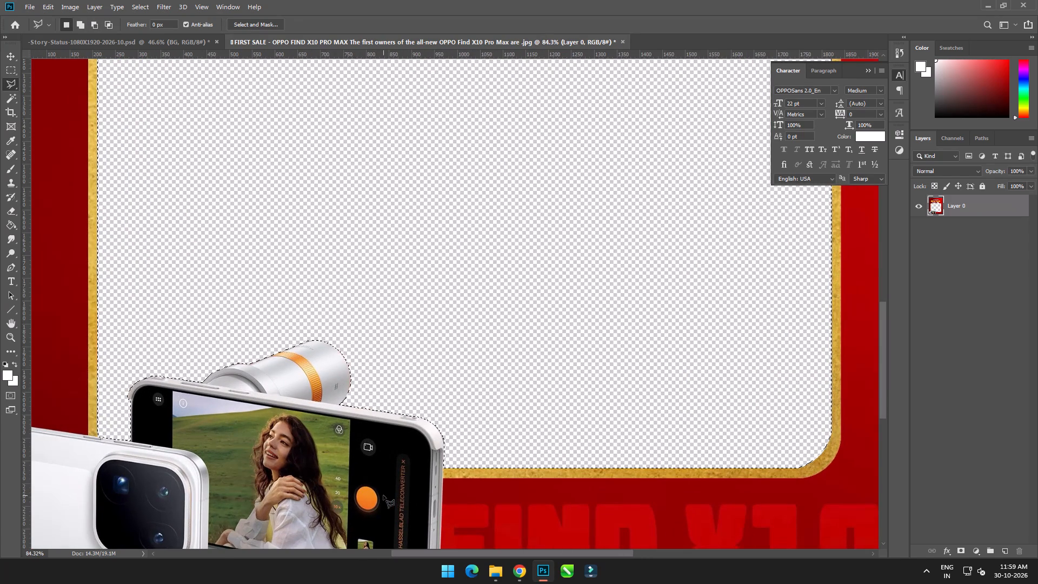
key(Delete)
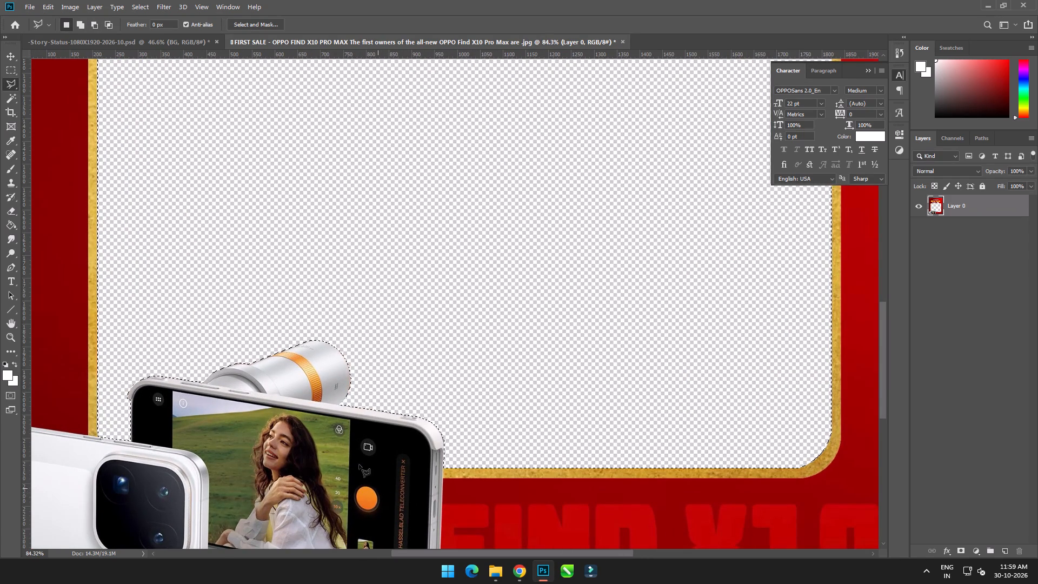
Expand the selection by 1 pixel, delete the leftover edge along the frame and phones, and deselect.
click(138, 7)
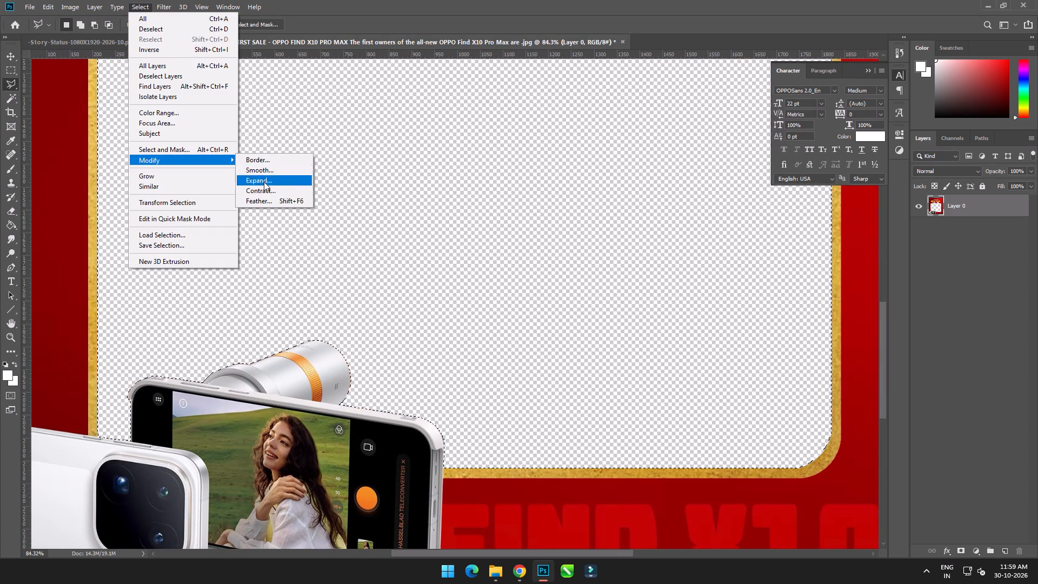
click(279, 180)
click(504, 179)
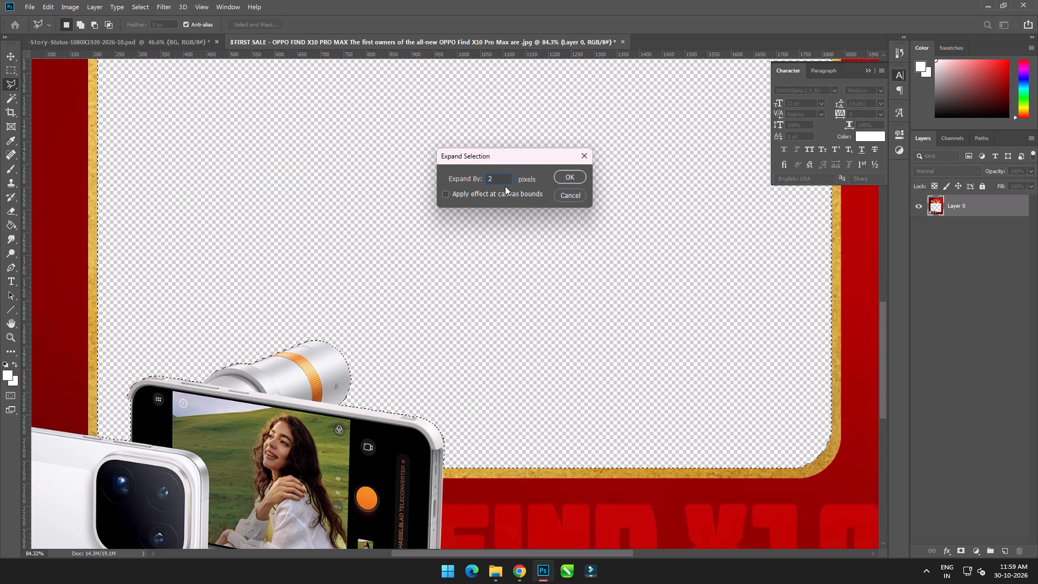
drag(507, 176, 478, 176)
key(1)
key(Return)
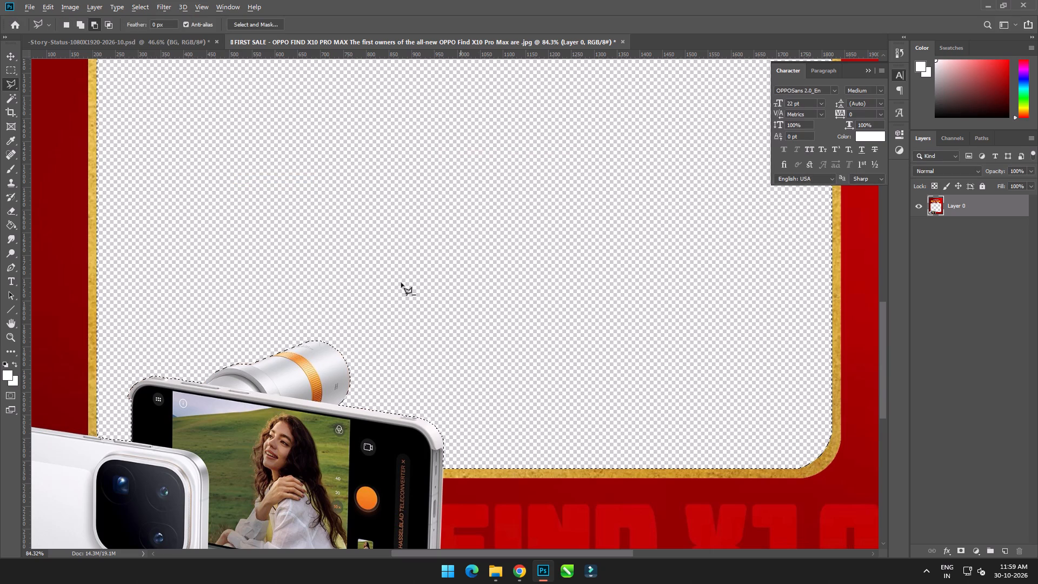
alt+scroll(360, 408, up, 13)
key(Delete)
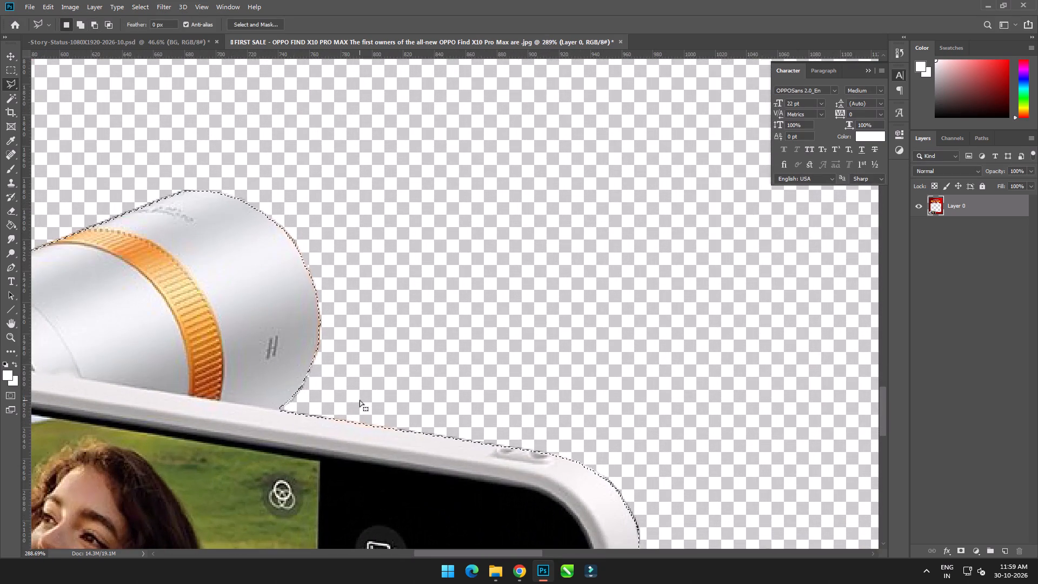
alt+scroll(360, 400, down, 14)
key(m)
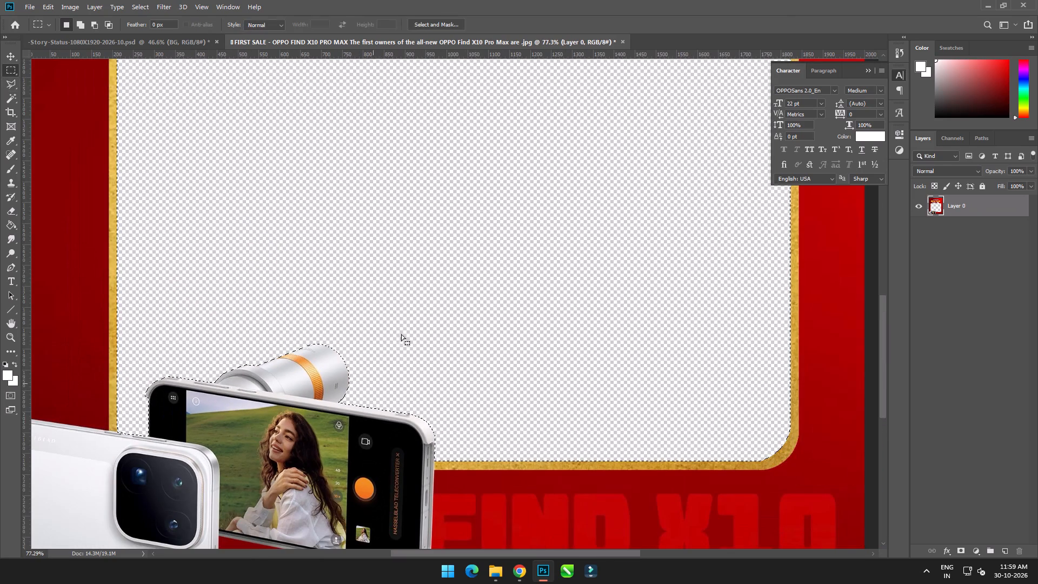
click(433, 279)
key(ctrl+0)
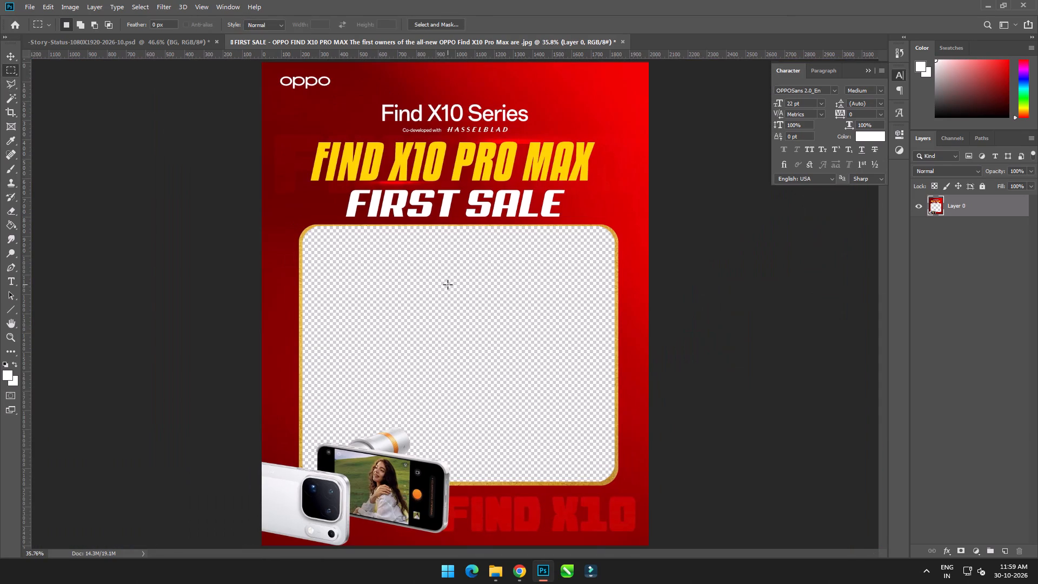
Crop the poster with an extended canvas, adding an empty strip below its bottom edge at full width.
click(151, 46)
click(359, 41)
text(vc)
alt+scroll(503, 340, down, 5)
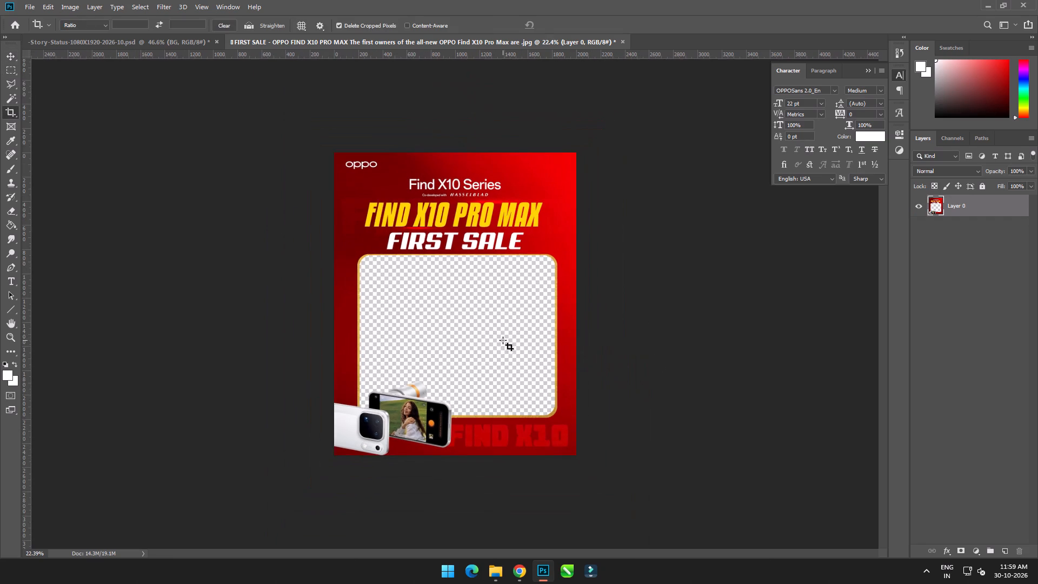
drag(309, 128, 636, 501)
alt+scroll(455, 495, up, 4)
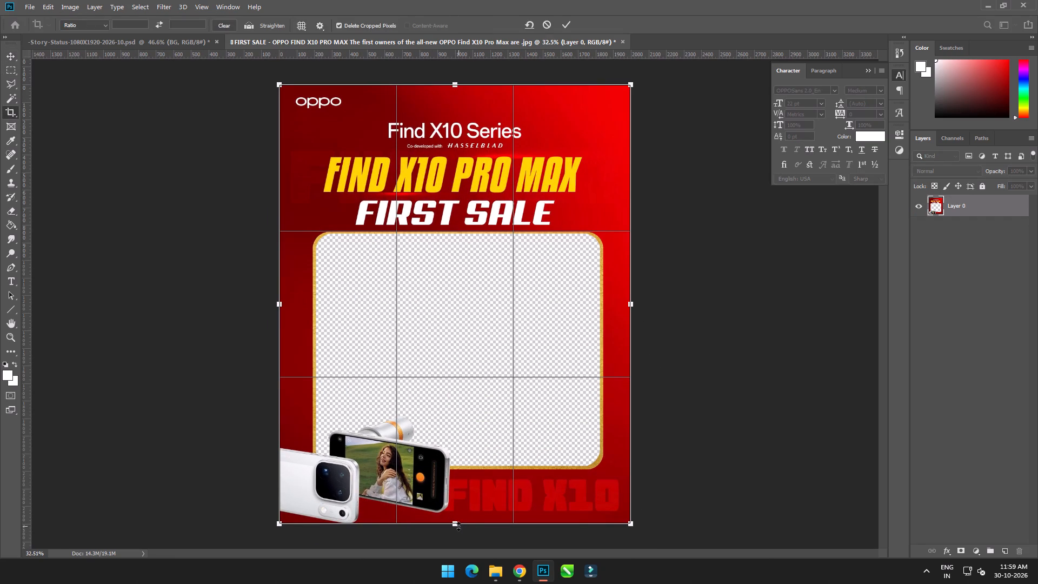
drag(458, 526, 462, 556)
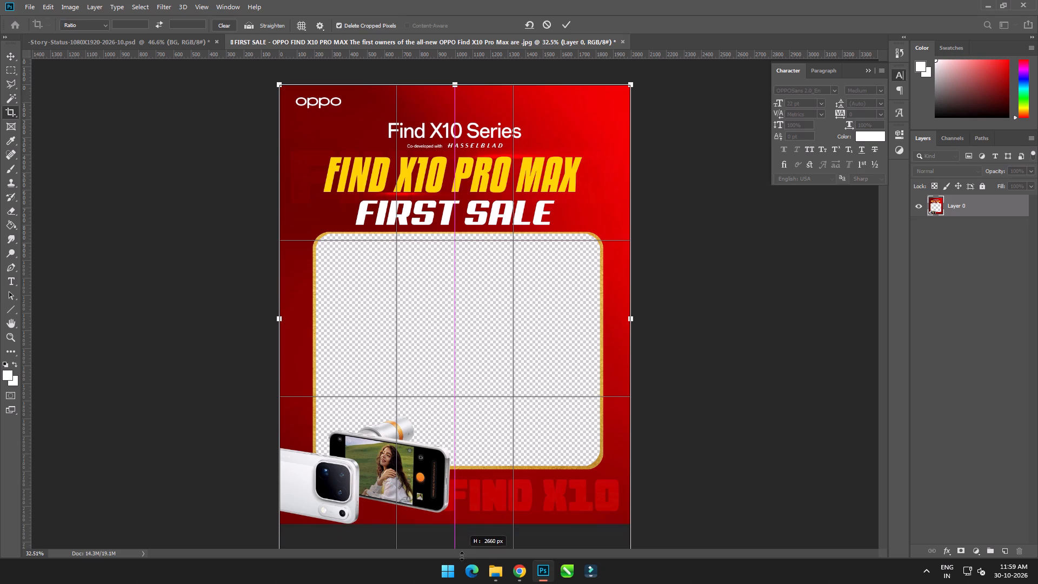
drag(462, 556, 468, 554)
scroll(467, 484, down, 5)
alt+scroll(467, 480, down, 2)
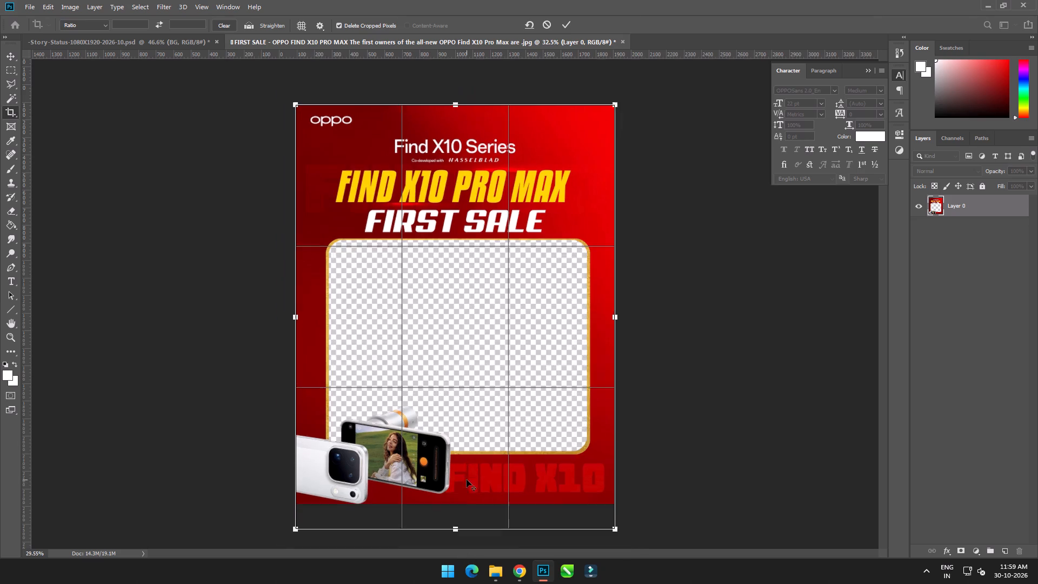
alt+scroll(467, 480, down, 1)
shift+click(455, 493)
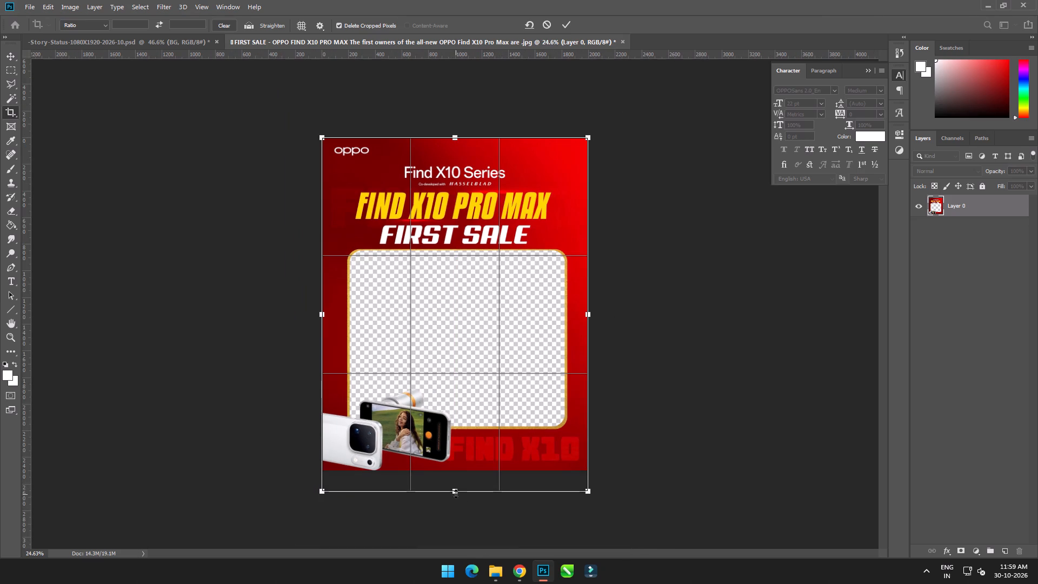
shift+drag(456, 493, 456, 501)
drag(455, 492, 455, 500)
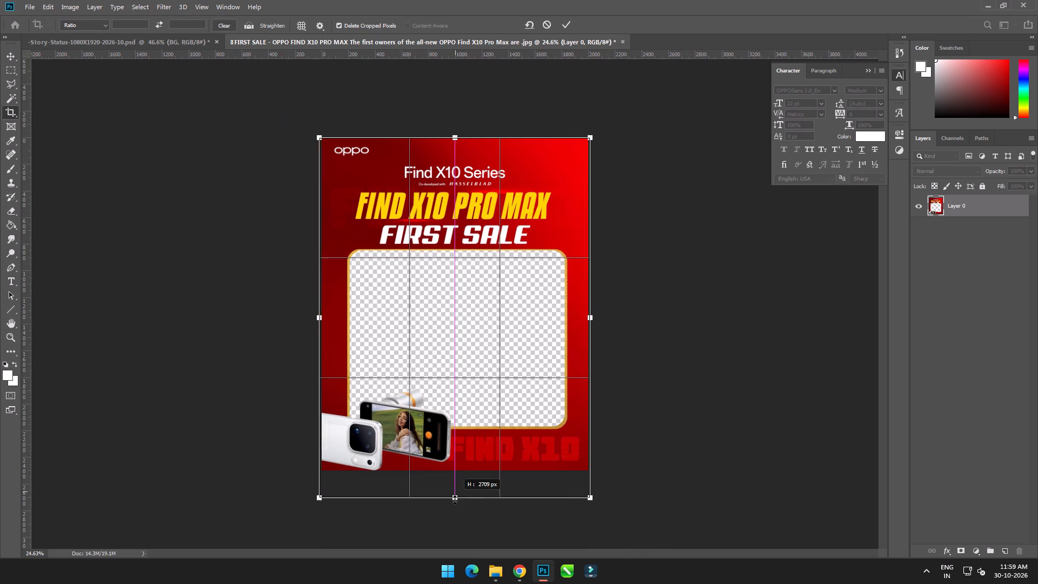
drag(455, 500, 456, 503)
click(566, 22)
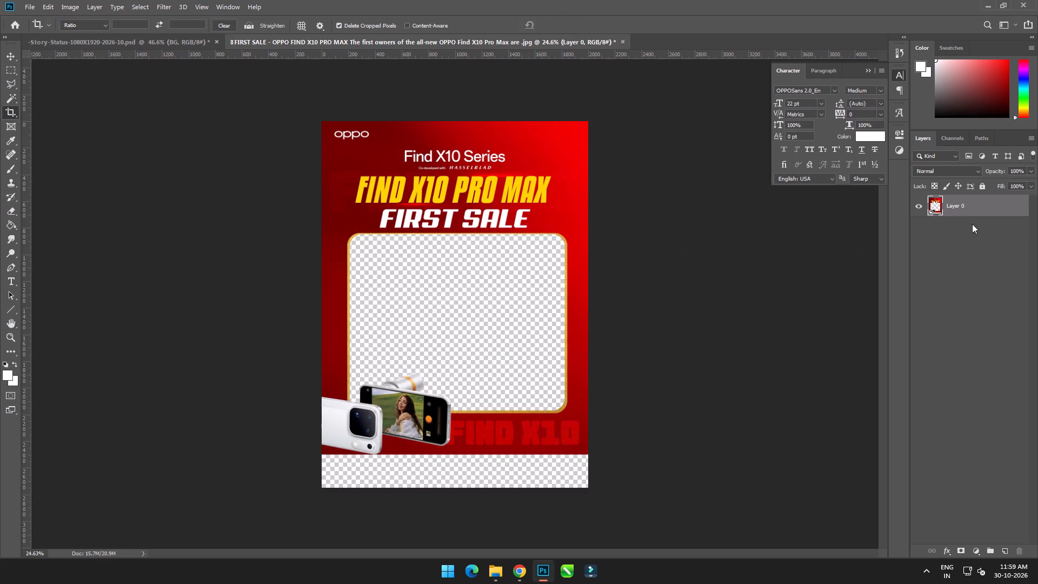
click(196, 38)
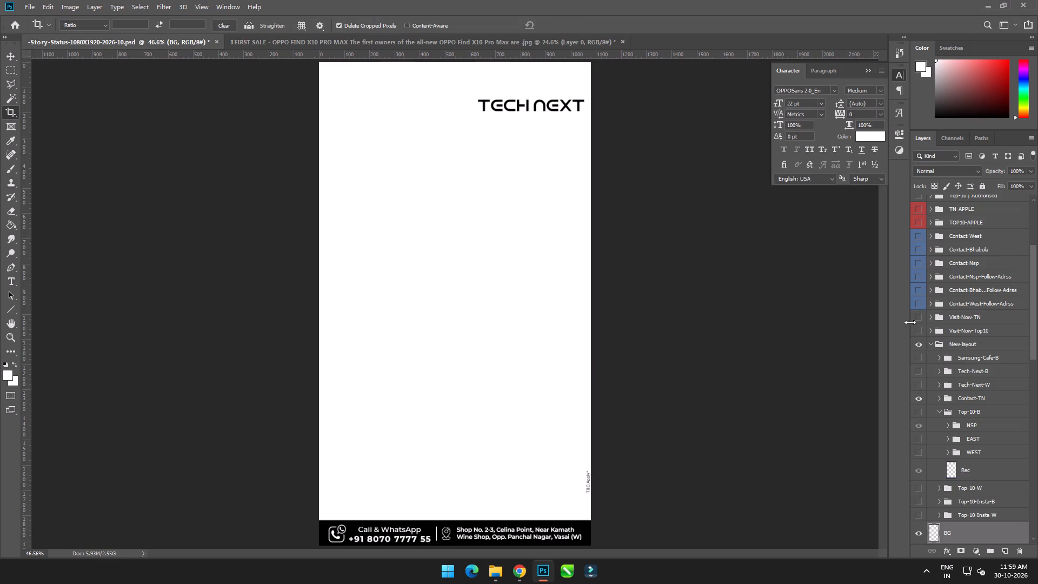
scroll(991, 367, down, 4)
key(v)
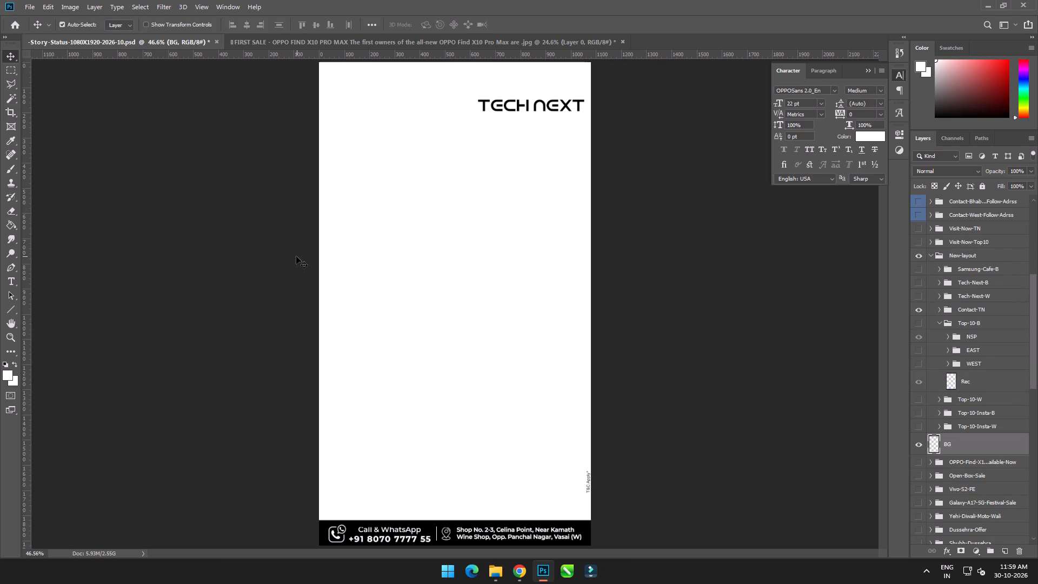
scroll(974, 289, up, 3)
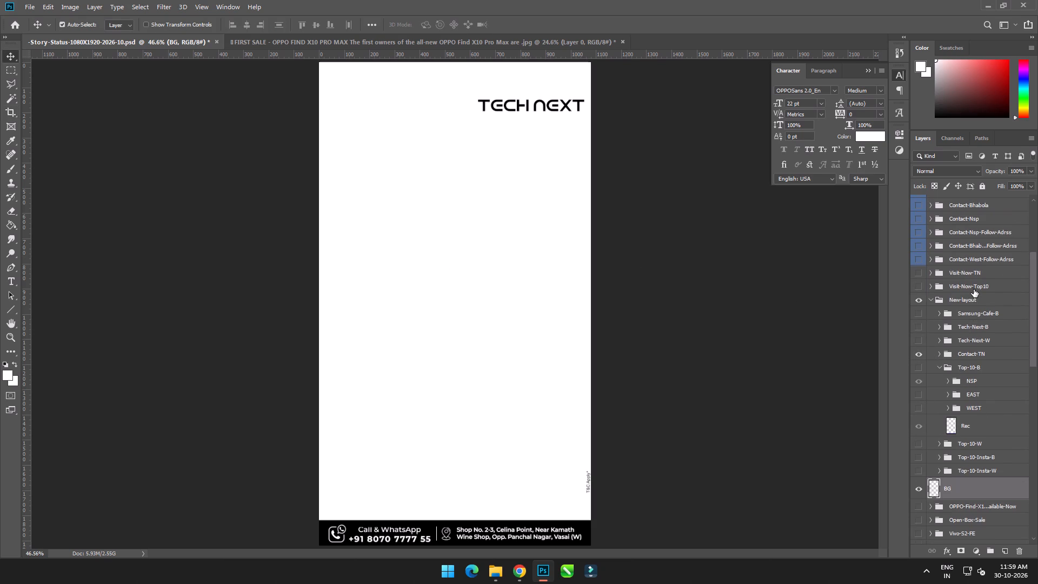
Copy the Contact-TN group from the story status file and paste it into the FIRST SALE poster document.
scroll(974, 289, up, 2)
scroll(984, 326, down, 4)
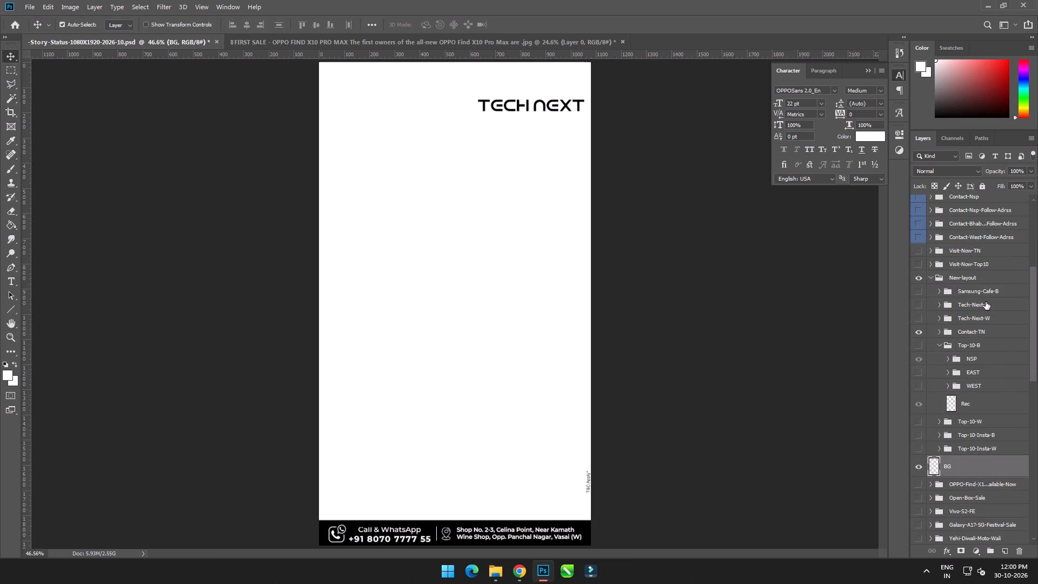
click(987, 330)
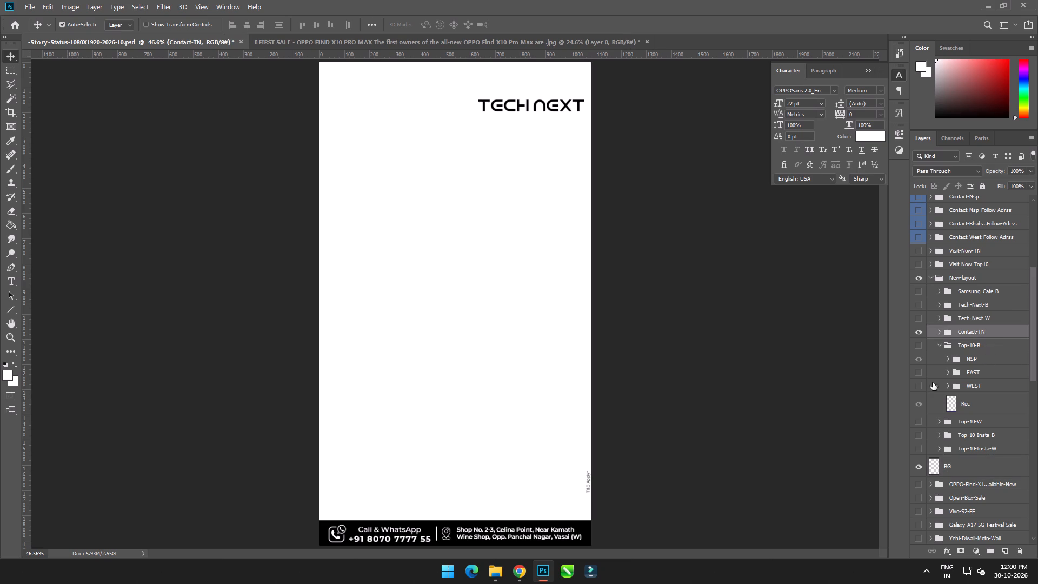
key(ctrl+c)
click(397, 40)
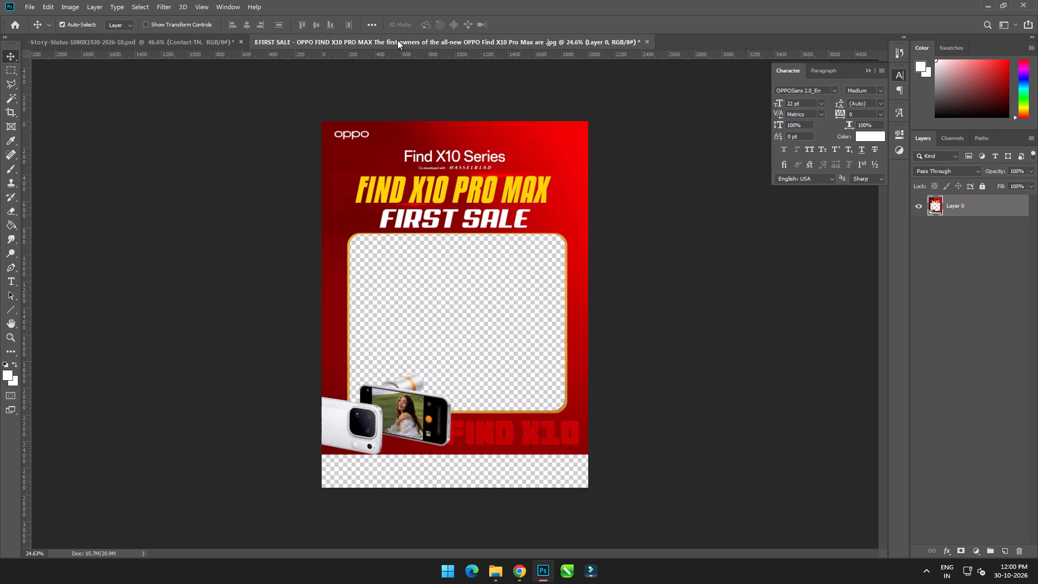
key(ctrl+v)
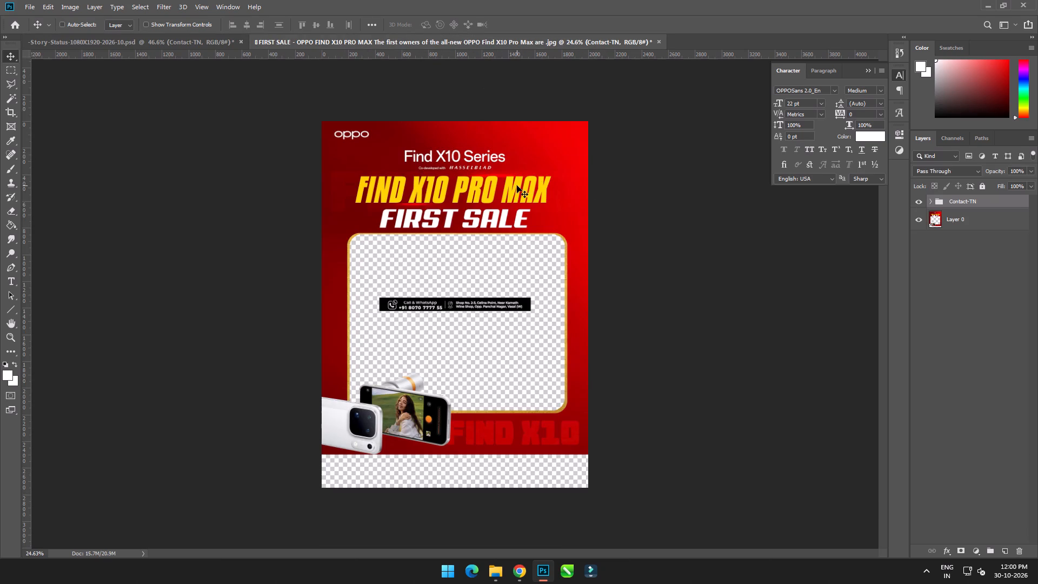
Scale the Contact-TN strip to 175.75% to span the poster's width and place it directly below the red artwork.
key(ctrl+t)
click(578, 240)
alt+drag(533, 306, 592, 309)
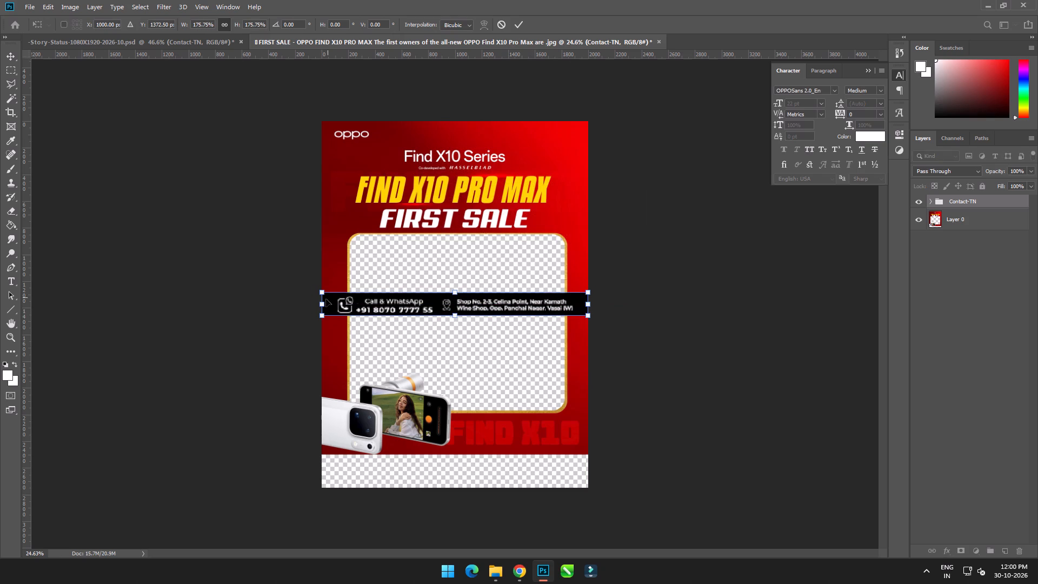
click(318, 303)
drag(470, 301, 448, 459)
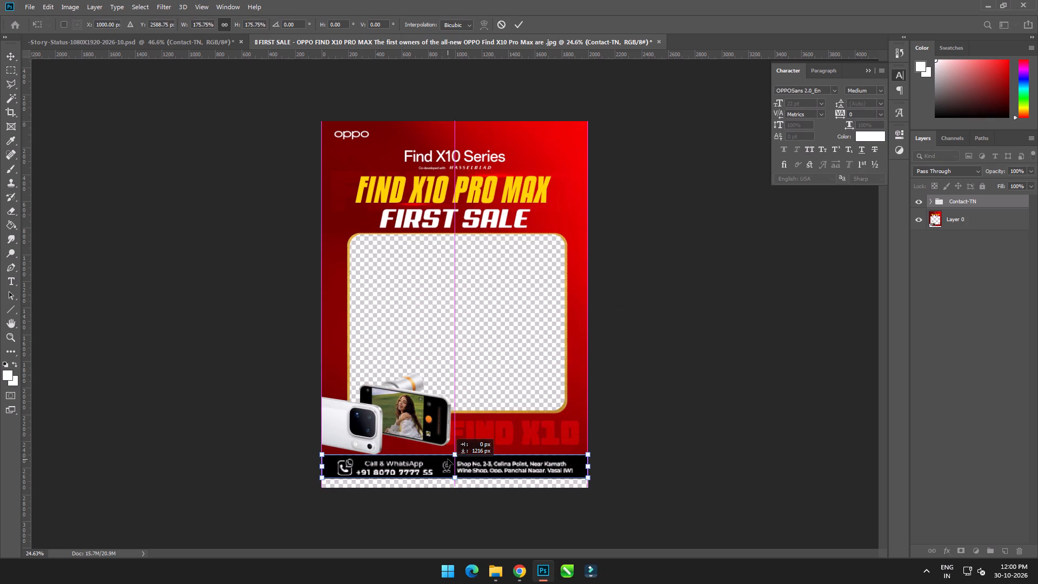
drag(448, 459, 449, 461)
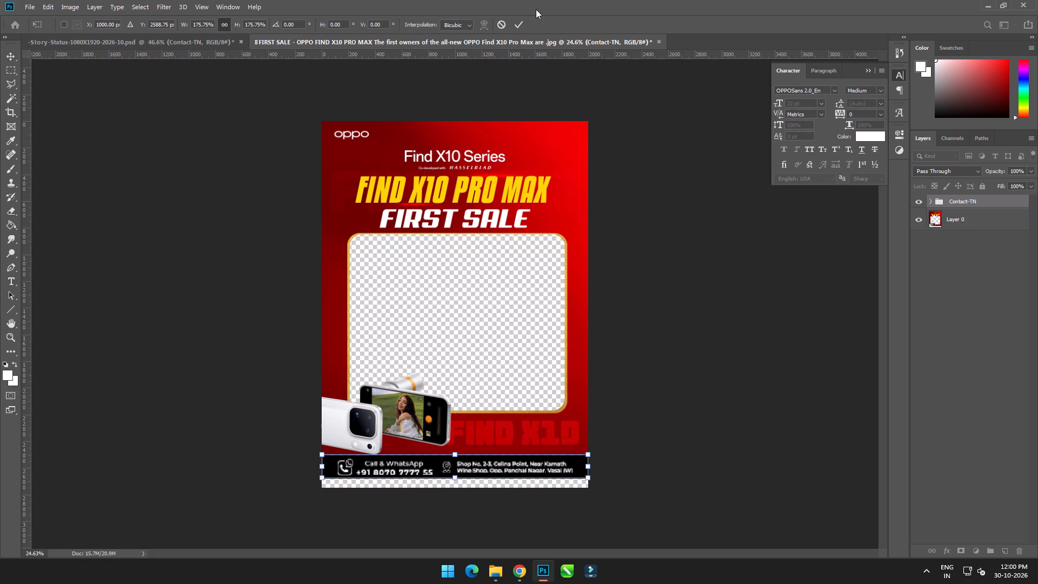
click(520, 24)
Enlarge the Contact-TN strip to about 100.13% so it reaches just past the poster's right edge.
alt+scroll(454, 489, up, 9)
scroll(486, 426, down, 10)
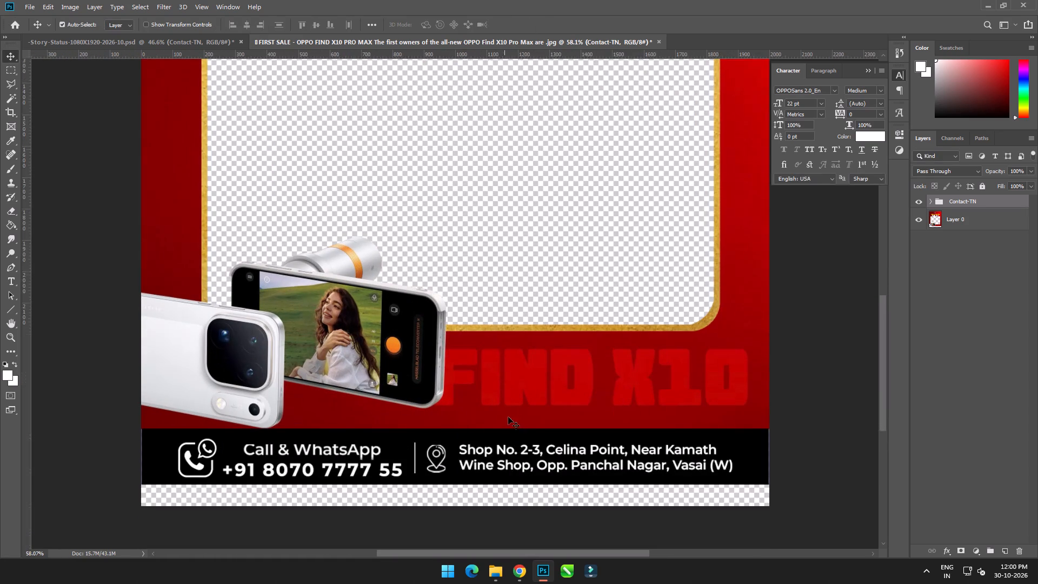
scroll(508, 417, down, 14)
alt+scroll(862, 296, up, 9)
key(ctrl+t)
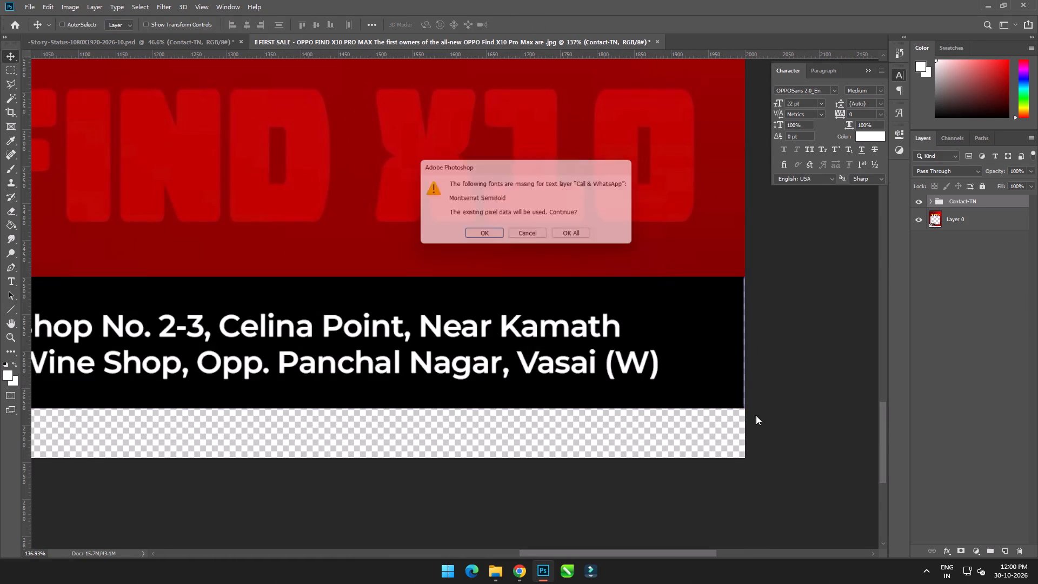
click(588, 241)
alt+scroll(764, 403, up, 4)
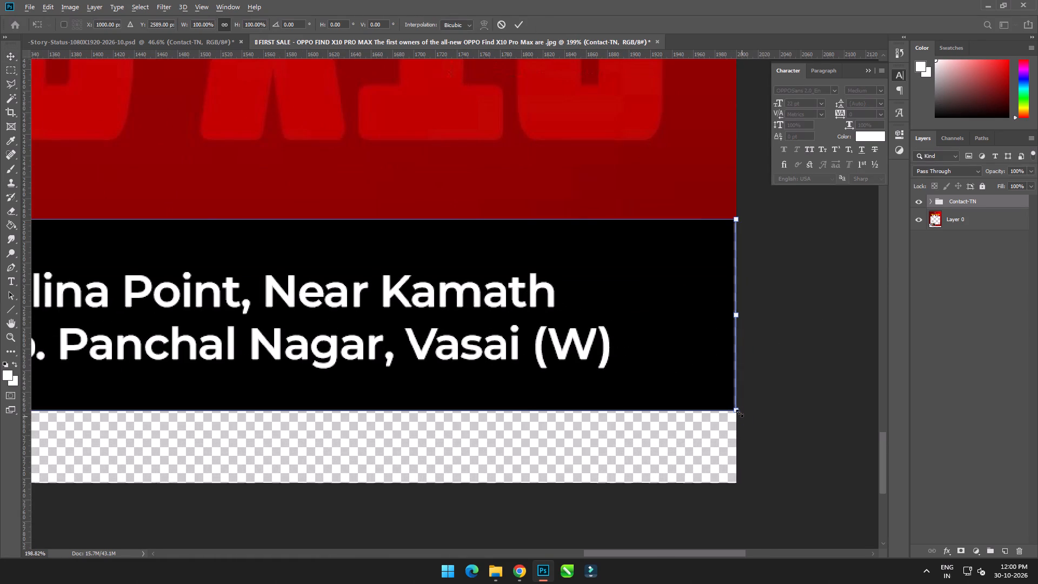
drag(738, 412, 743, 409)
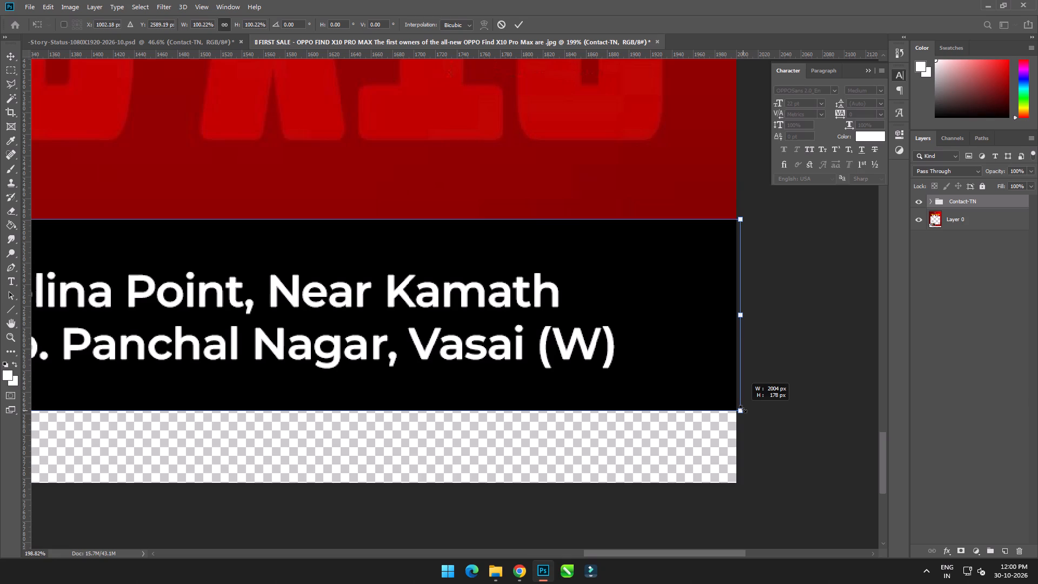
drag(743, 409, 741, 406)
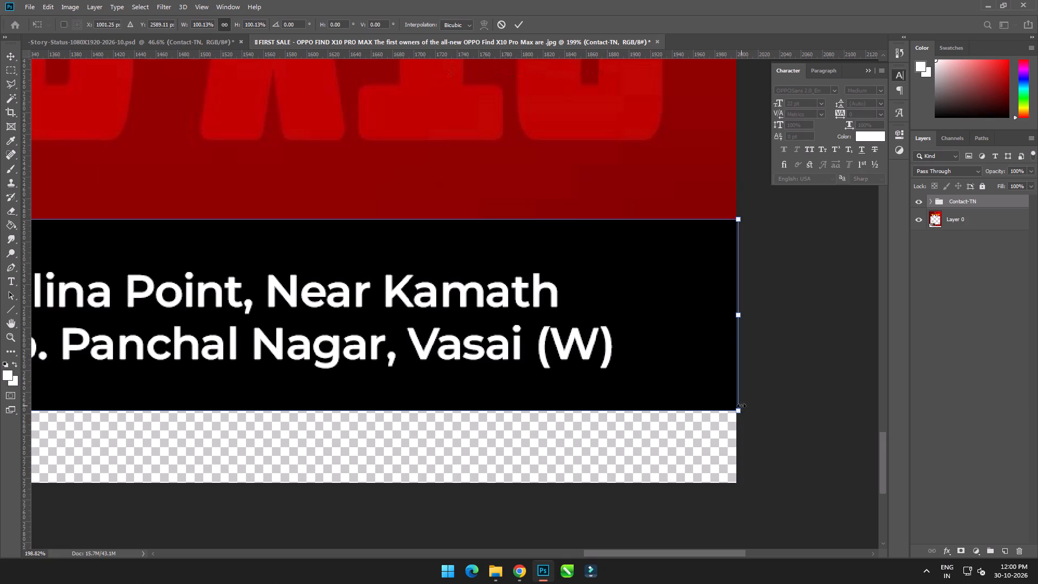
click(517, 19)
Enlarge the Contact-TN strip another 100.13% or so, extending it just past the poster's left edge.
alt+scroll(735, 252, down, 11)
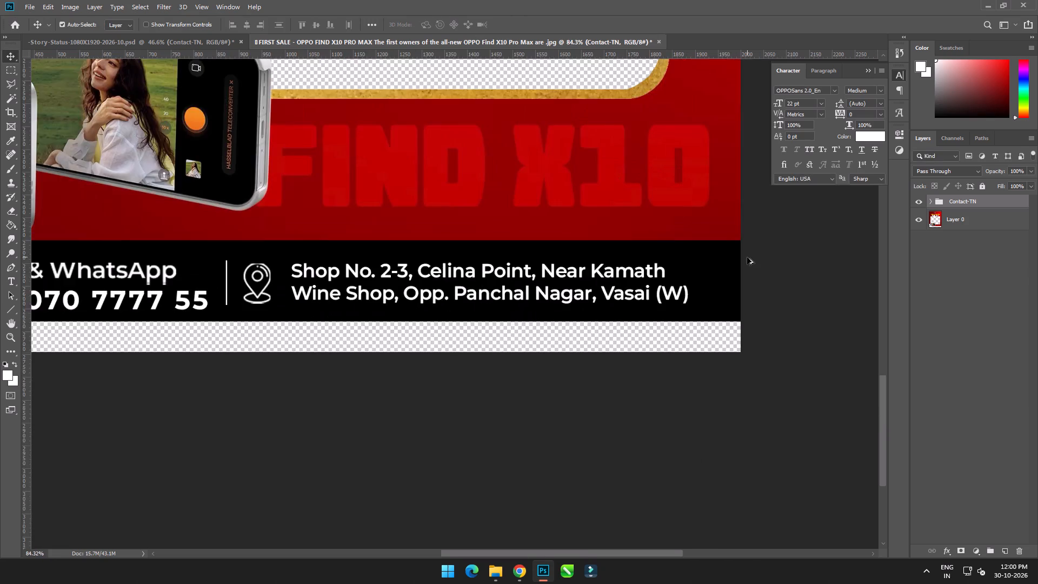
alt+scroll(747, 257, down, 3)
alt+scroll(236, 293, up, 8)
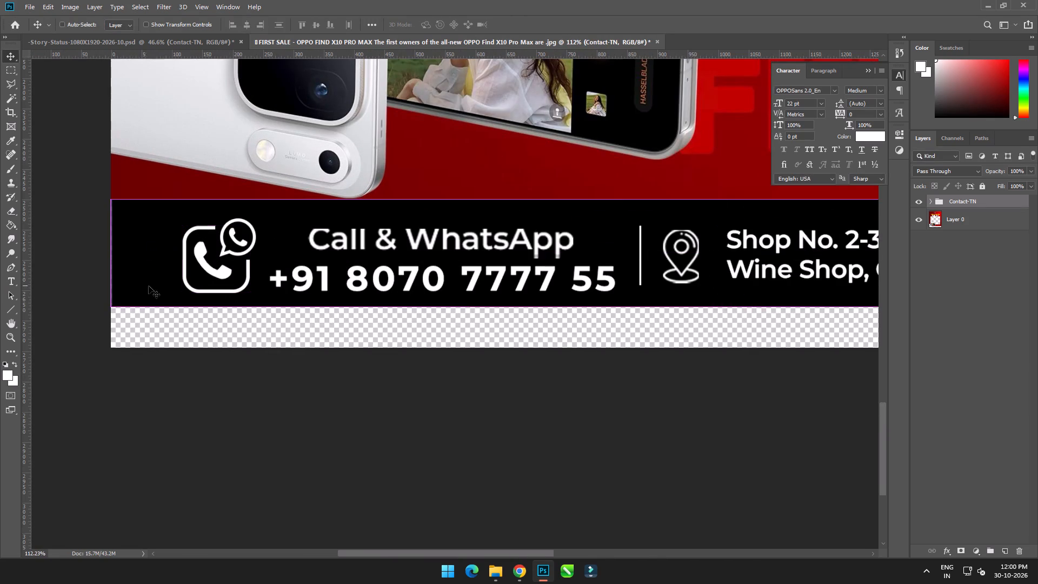
key(ctrl+t)
click(571, 235)
alt+scroll(64, 307, up, 6)
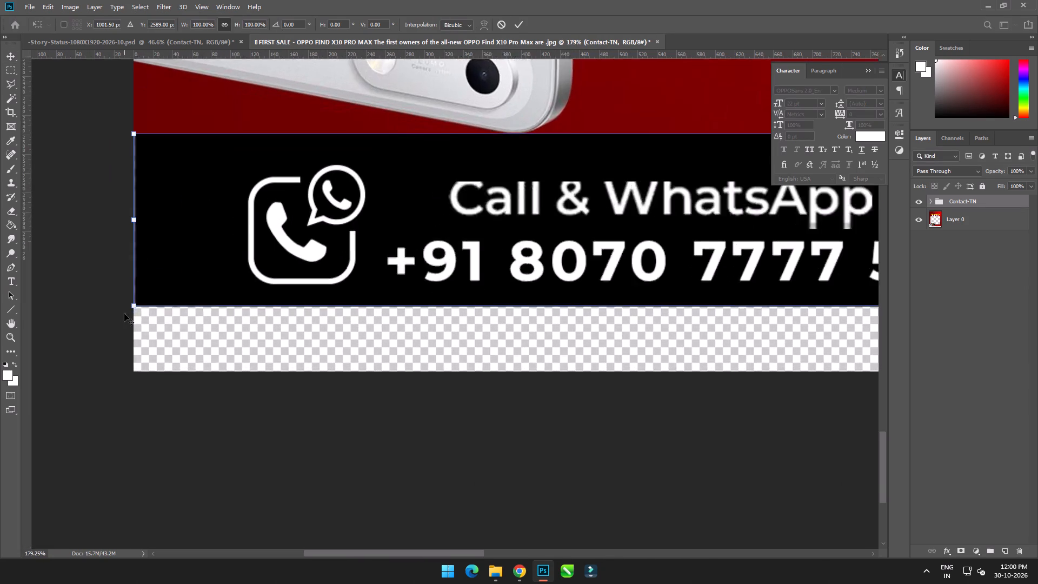
click(134, 307)
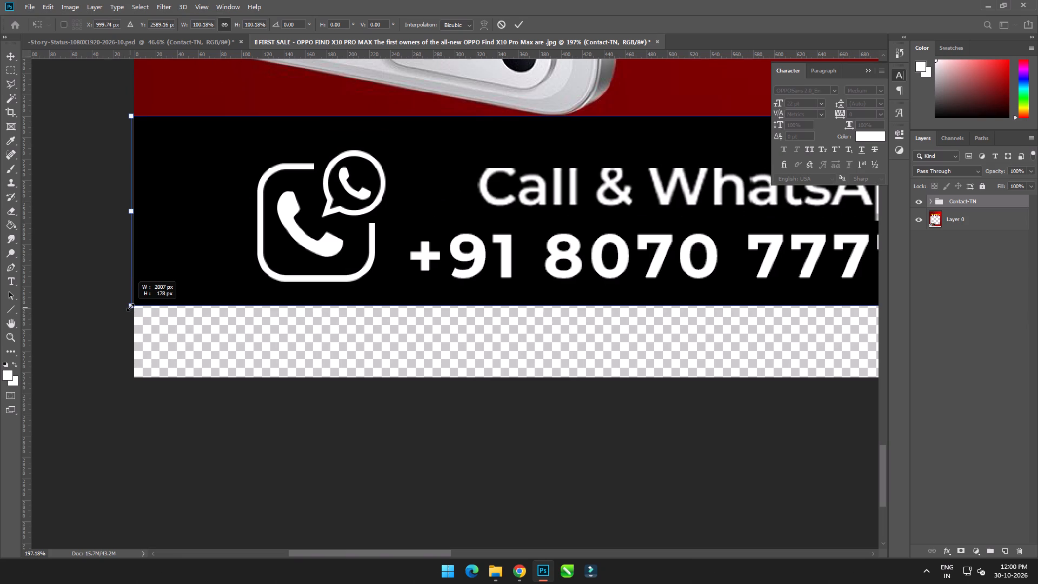
alt+scroll(135, 307, down, 5)
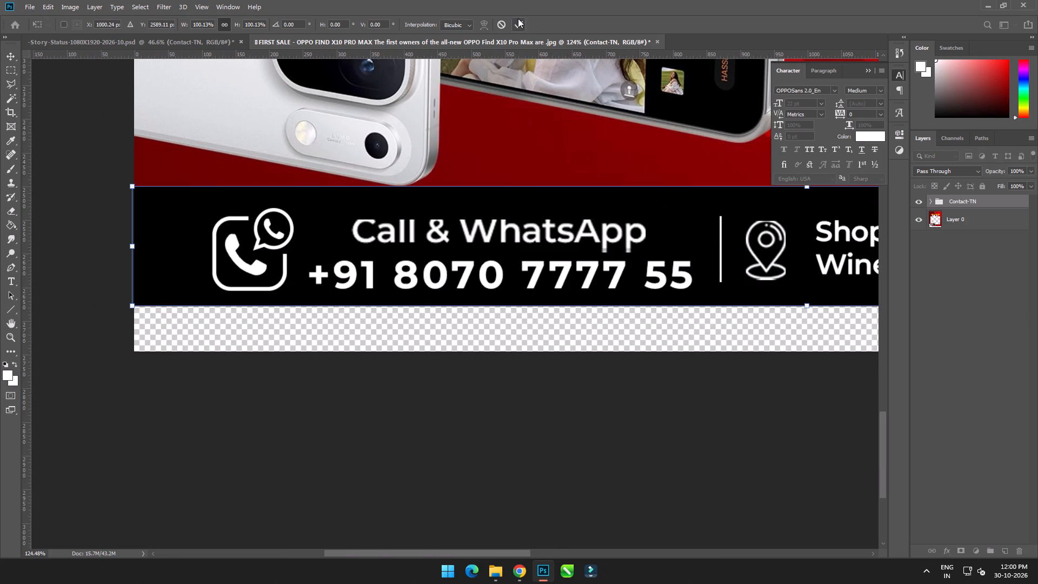
click(524, 21)
Crop the poster's bottom edge up to the lower edge of the contact strip, removing the leftover transparent band.
click(1005, 219)
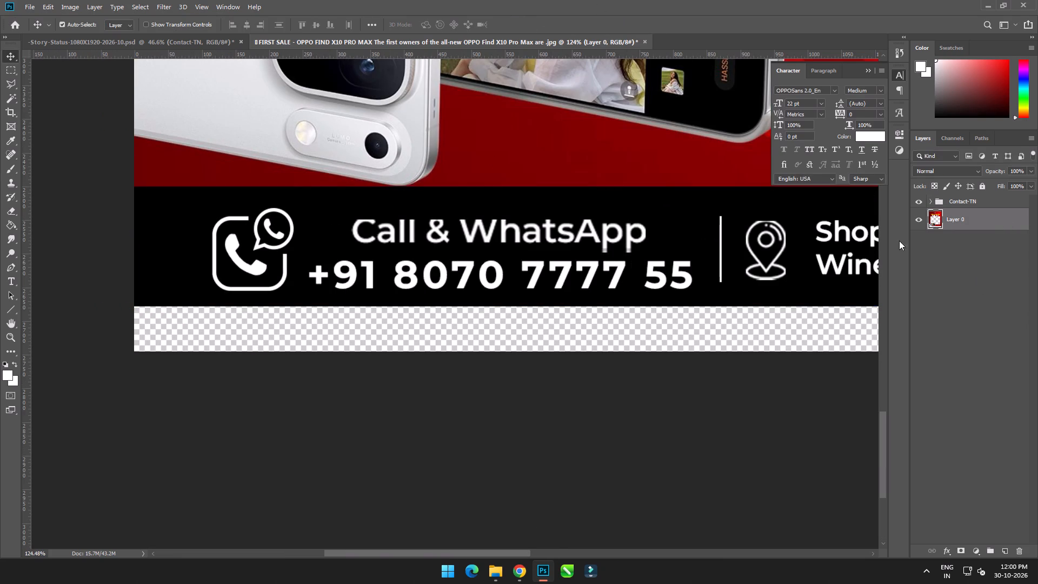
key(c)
alt+scroll(420, 229, down, 15)
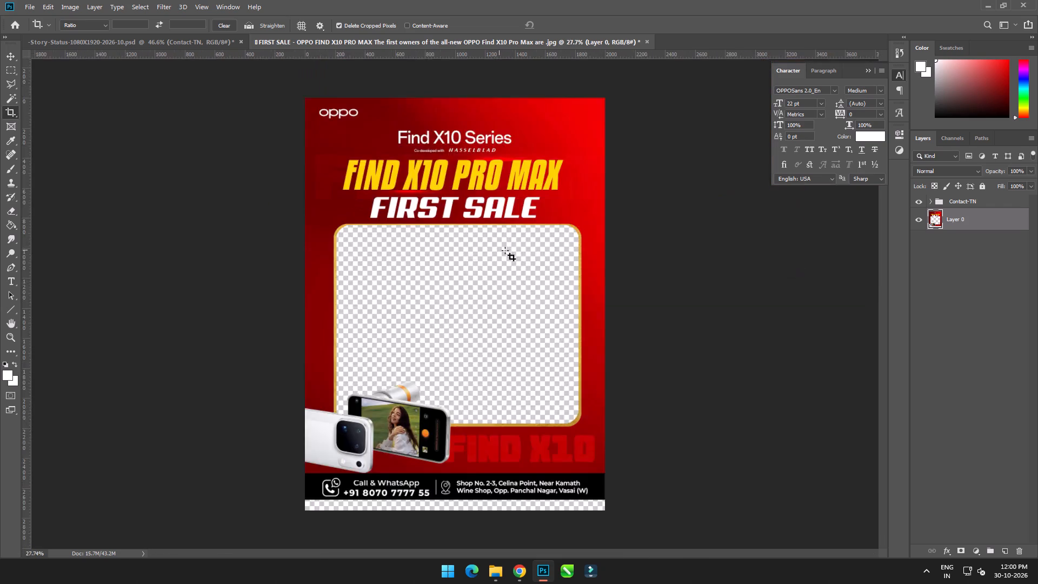
alt+scroll(505, 250, down, 5)
drag(274, 129, 724, 495)
alt+scroll(436, 472, up, 2)
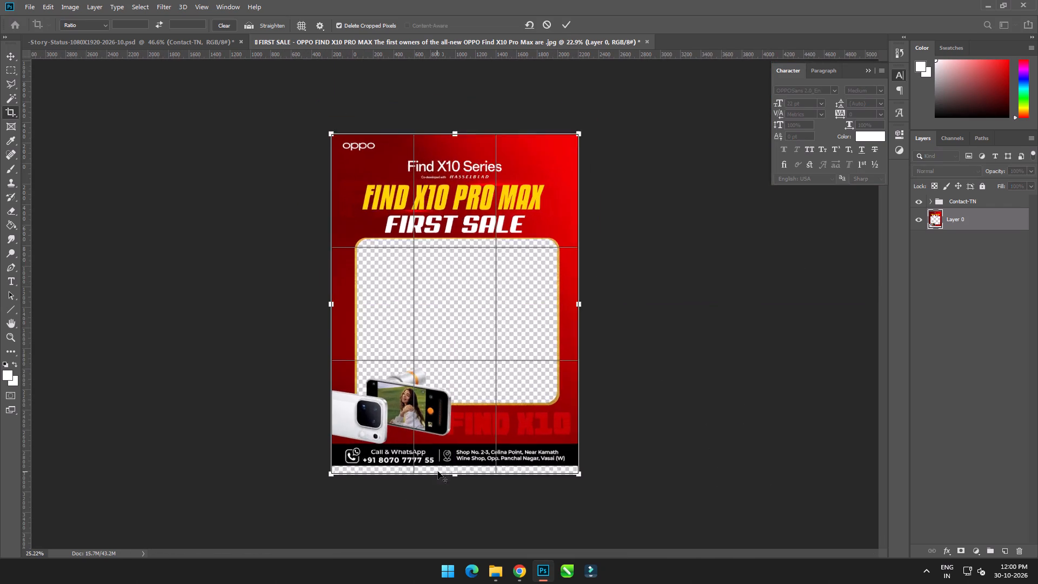
alt+scroll(438, 472, up, 12)
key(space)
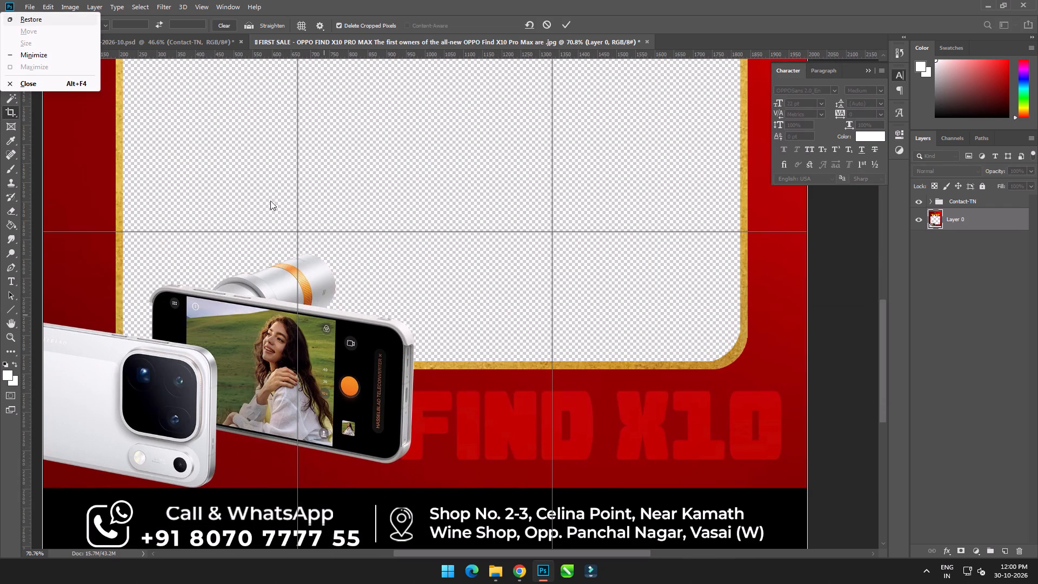
click(502, 0)
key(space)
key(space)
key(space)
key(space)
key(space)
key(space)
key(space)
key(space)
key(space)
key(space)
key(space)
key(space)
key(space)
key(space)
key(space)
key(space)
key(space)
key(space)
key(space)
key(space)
drag(447, 393, 504, 1)
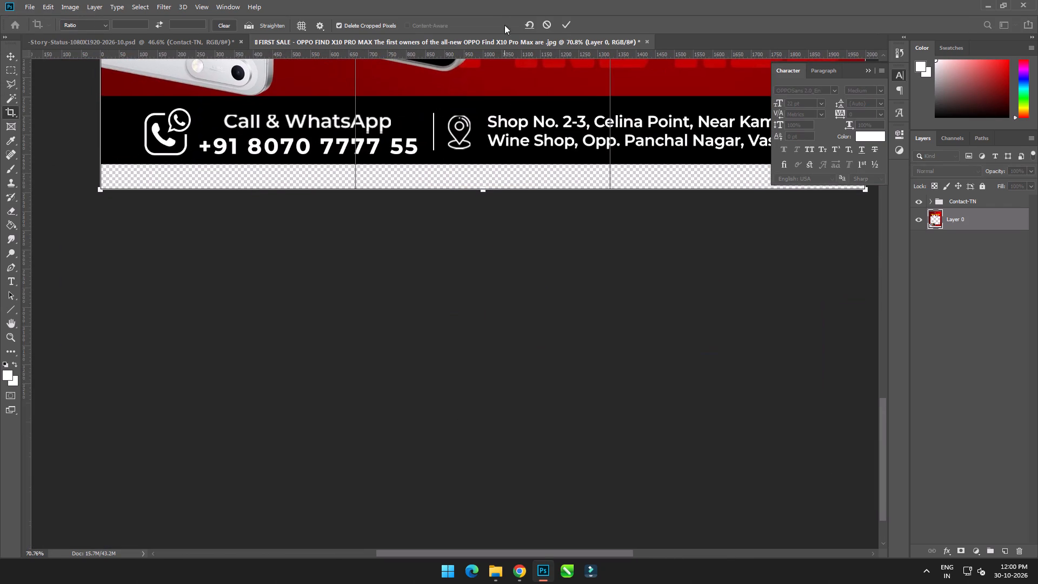
alt+scroll(499, 164, up, 8)
shift+drag(470, 212, 474, 191)
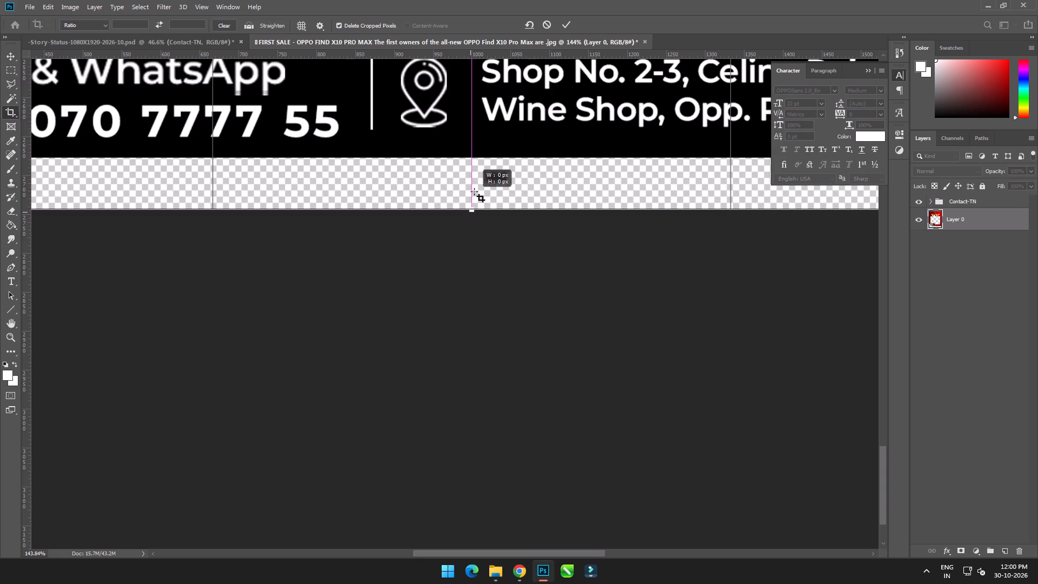
shift+drag(474, 191, 473, 182)
drag(469, 210, 468, 160)
click(564, 24)
key(ctrl+0)
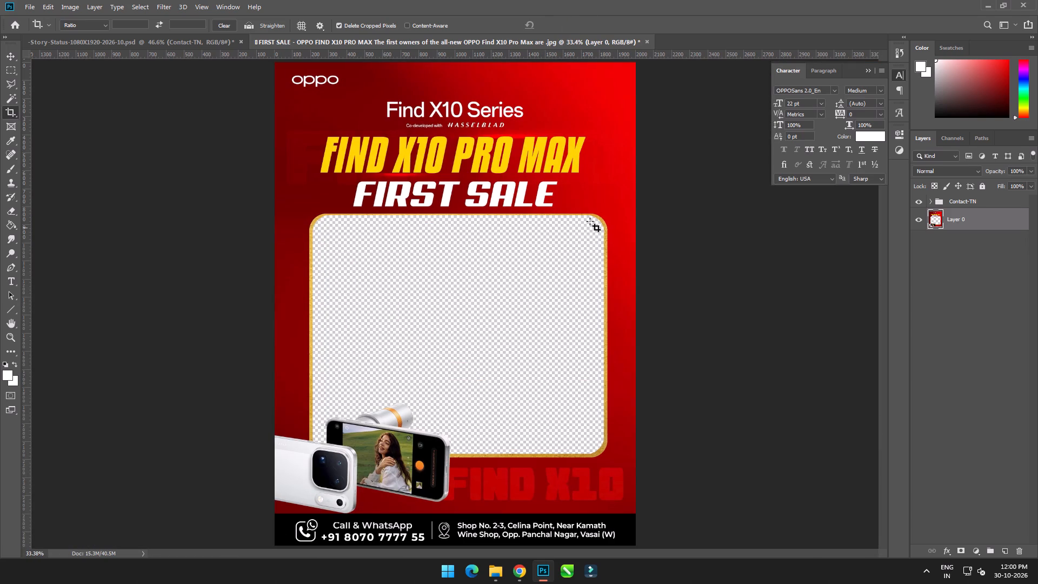
Switch to the Instagram Downloader page in Chrome.
key(alt+Tab)
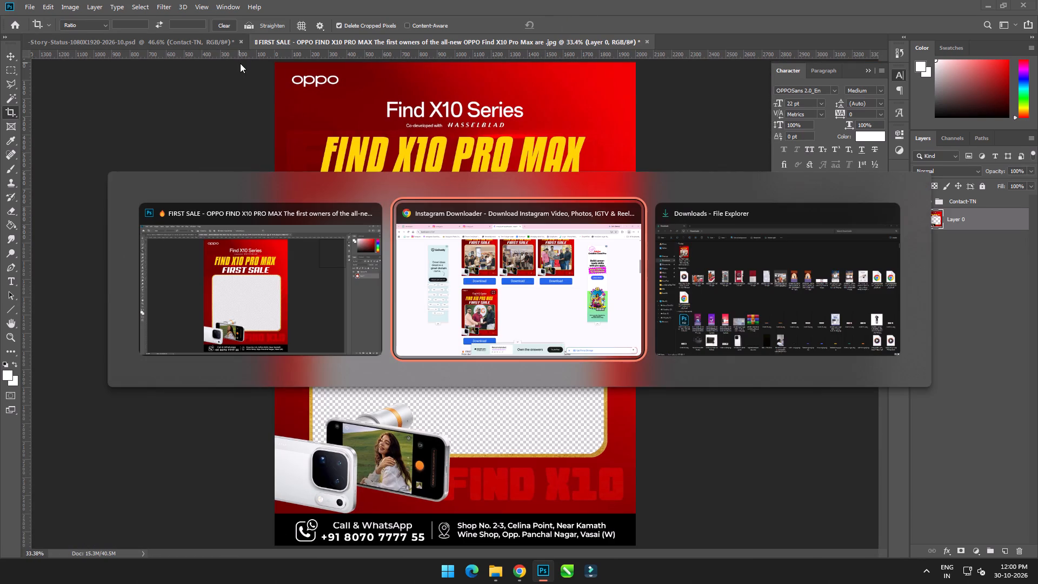
Switch to File Explorer and open IMG-20261029-WA0047.jpg.jpeg from Downloads in Photoshop.
key(alt+Tab)
click(94, 29)
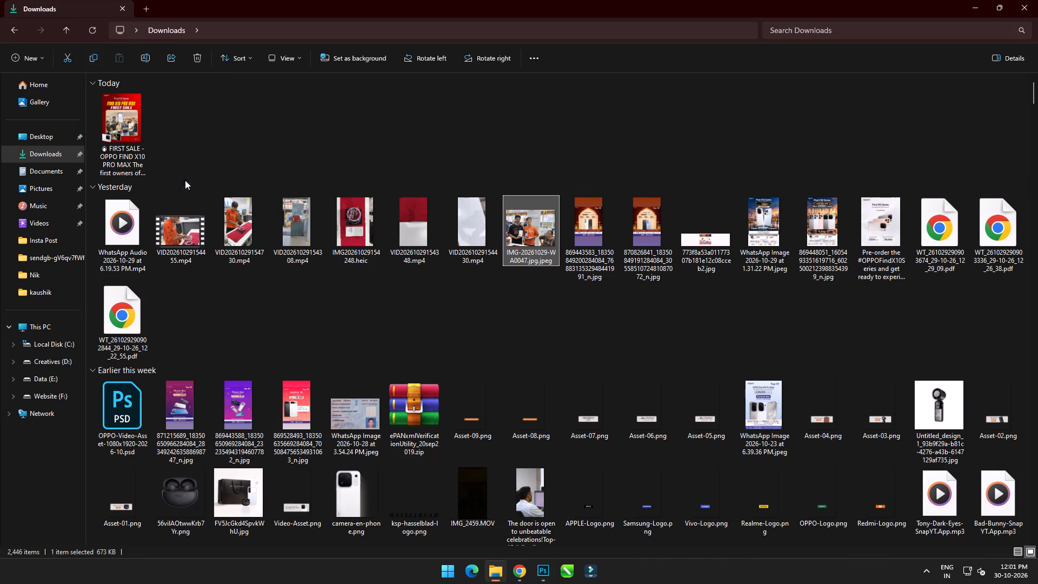
click(542, 229)
drag(519, 232, 713, 16)
key(alt+Tab)
Unlock the store photo's background layer, copy it into the poster document and place it beneath Layer 0.
click(1021, 203)
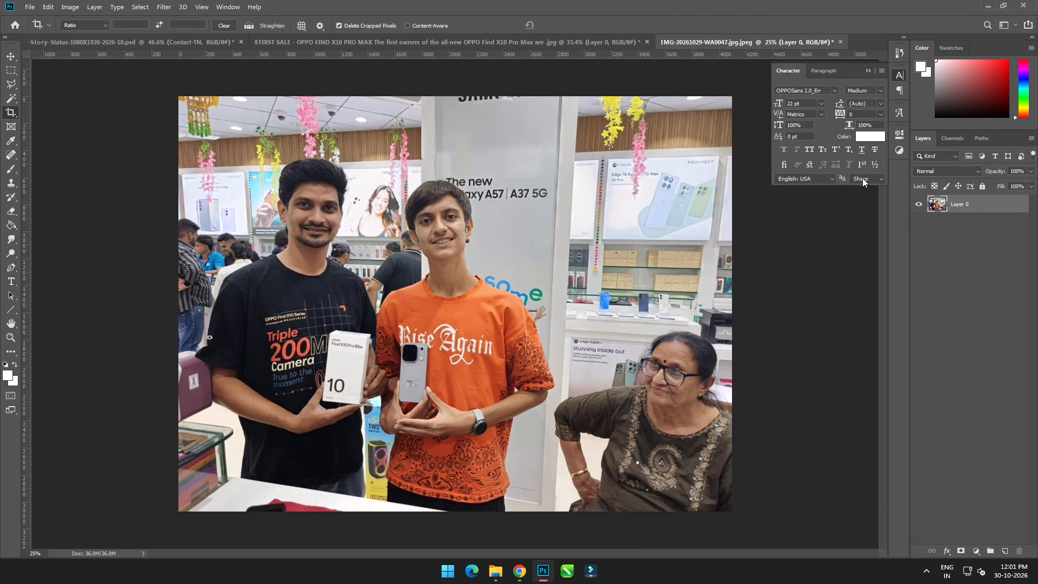
key(ctrl+c)
key(ctrl+c)
click(516, 41)
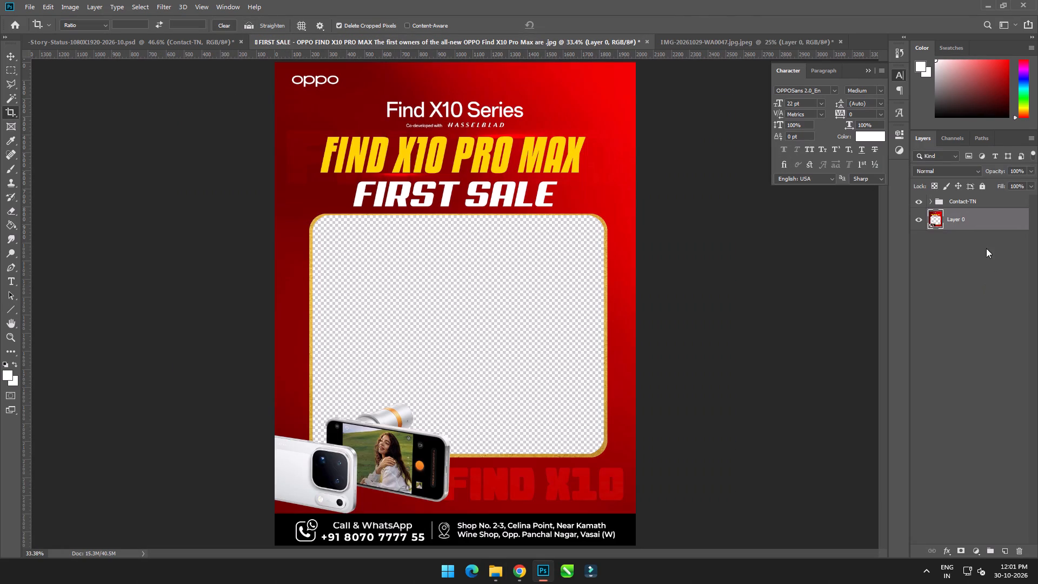
key(ctrl+v)
drag(986, 220, 988, 240)
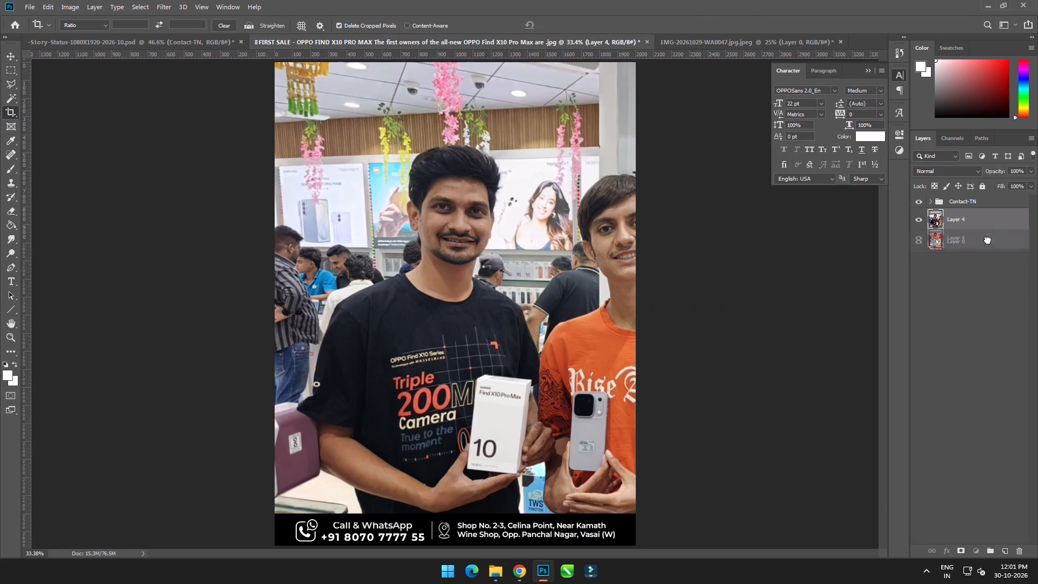
drag(988, 240, 988, 249)
Scale the store photo to 60.61% and move it so the two people holding the box and phone fill the gold frame.
key(ctrl+t)
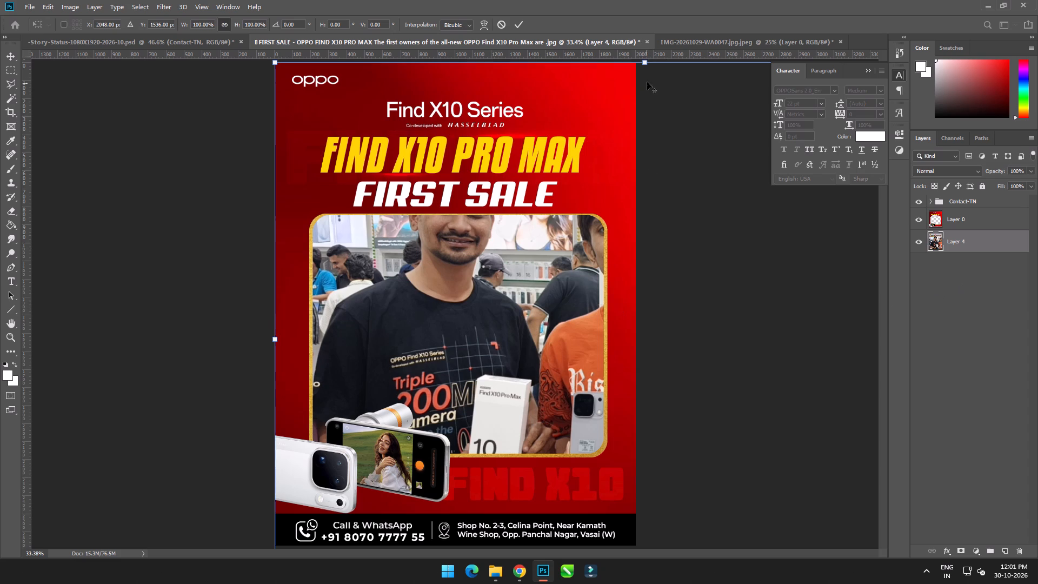
alt+drag(644, 63, 667, 181)
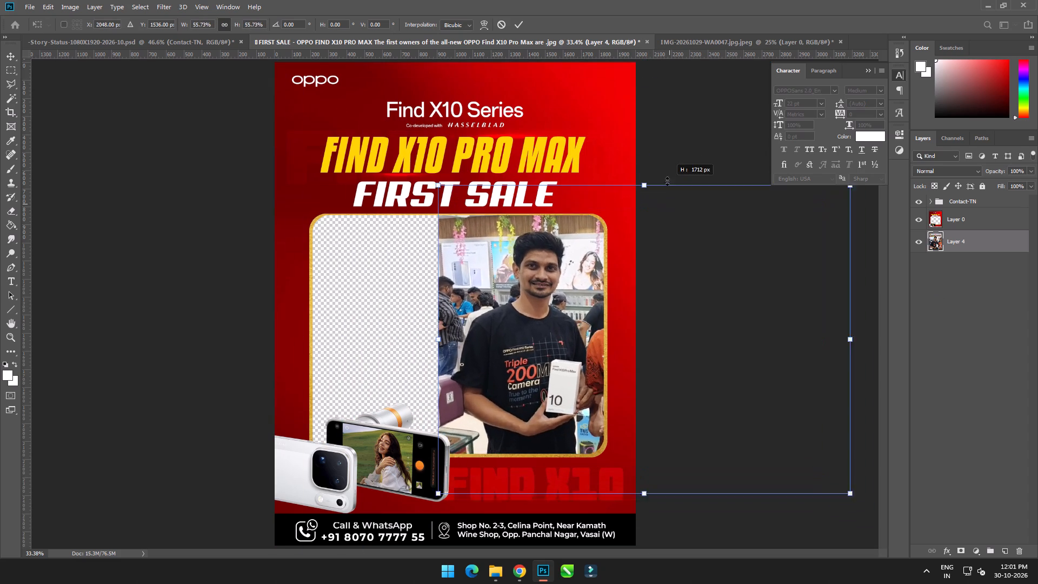
alt+drag(667, 181, 666, 172)
drag(713, 260, 589, 255)
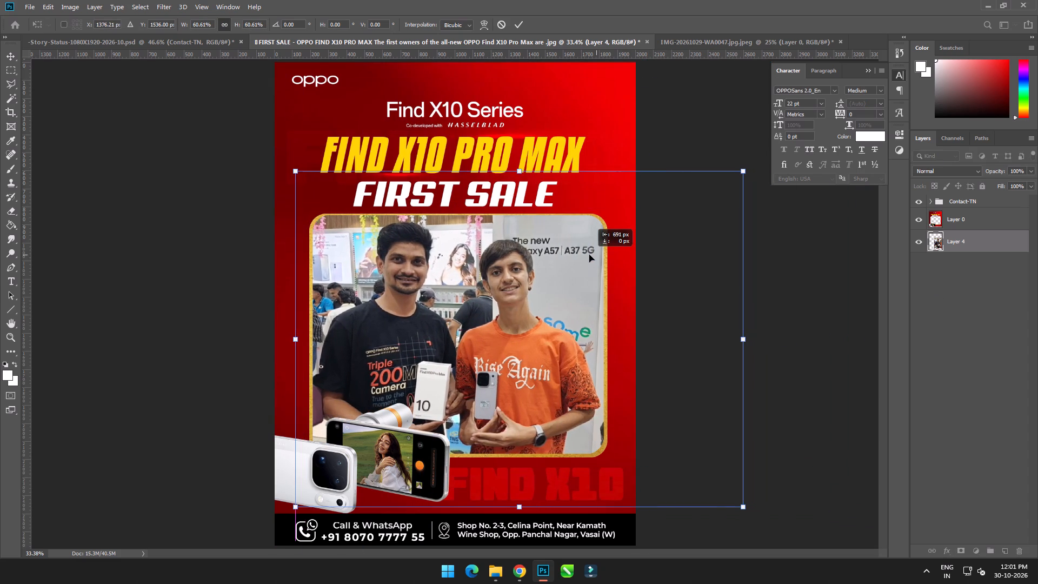
drag(589, 255, 592, 255)
click(607, 282)
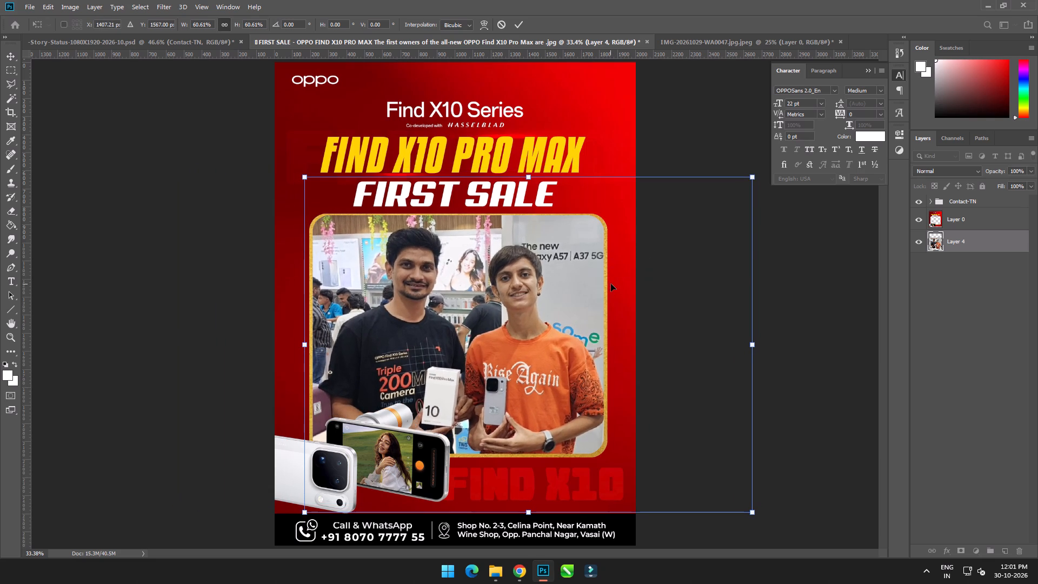
Nudge the store photo up inside the gold frame to a Y position of about 1519 px.
key(Up)
key(Up)
key(Up)
key(Up)
key(Up)
key(Up)
key(Up)
key(Up)
key(Up)
key(Up)
key(Up)
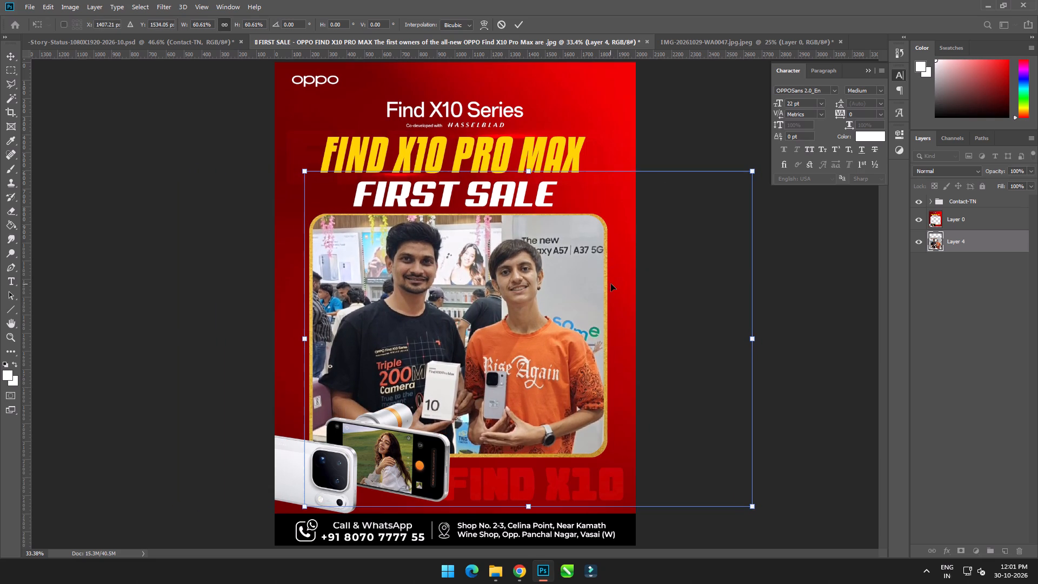
key(Up)
key(Up)
key(Up)
key(Up)
key(Up)
Nudge the store photo sideways inside the gold frame to an X position of about 1380 px and apply the transform.
key(Left)
key(Left)
key(Left)
key(Left)
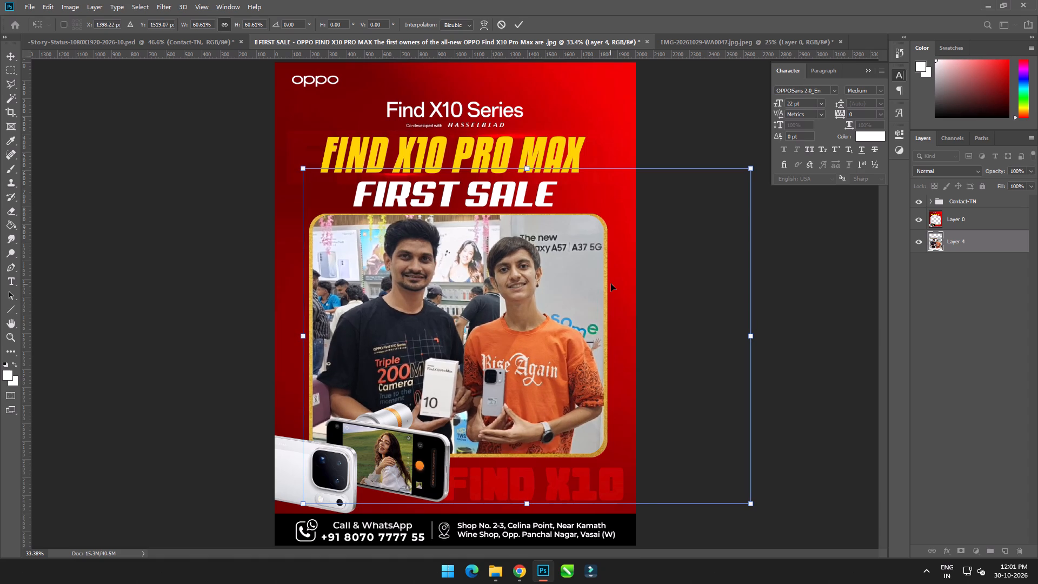
key(Left)
key(Left)
key(Left)
key(Left)
key(Left)
key(Left)
key(Left)
key(Left)
key(Right)
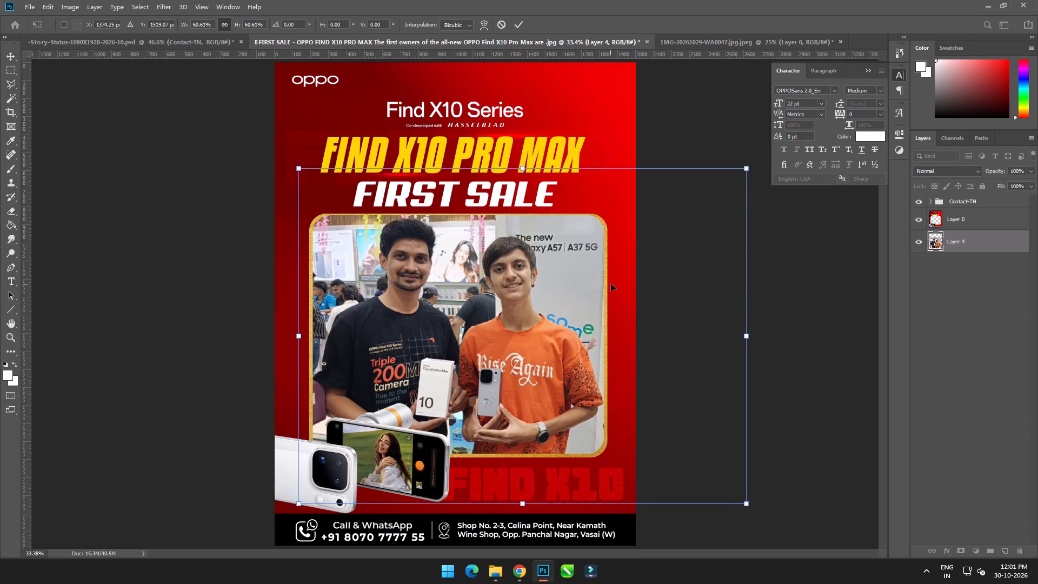
key(Right)
key(Right)
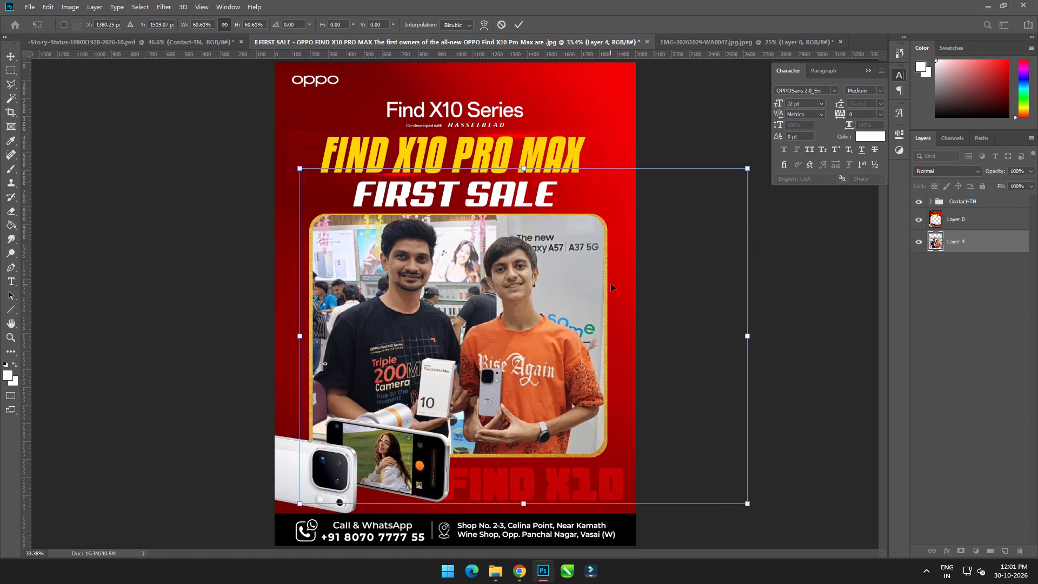
key(Return)
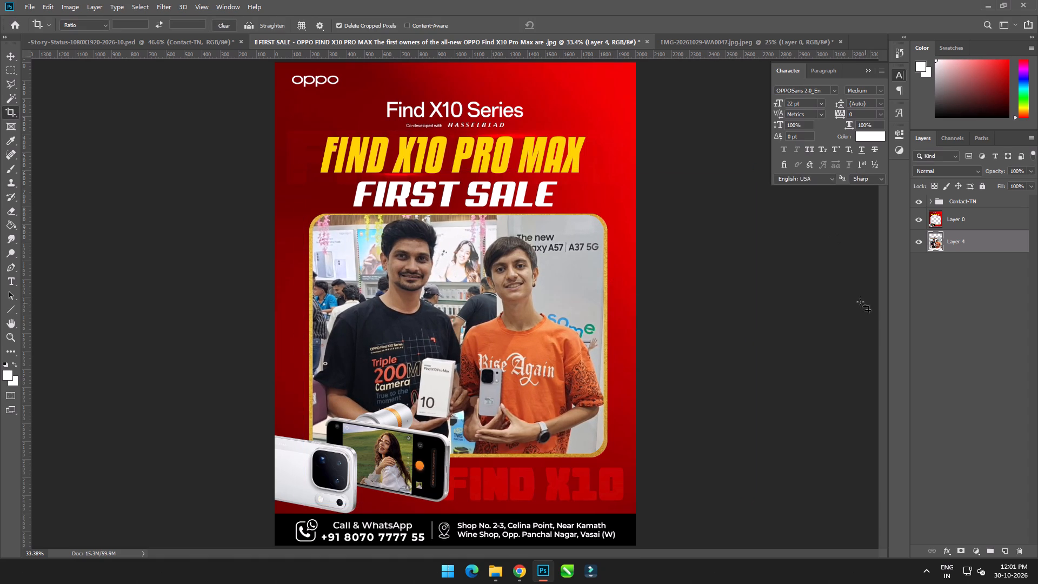
Start a new text layer above the Contact-TN group beside the OPPO logo, using the Android font.
click(950, 202)
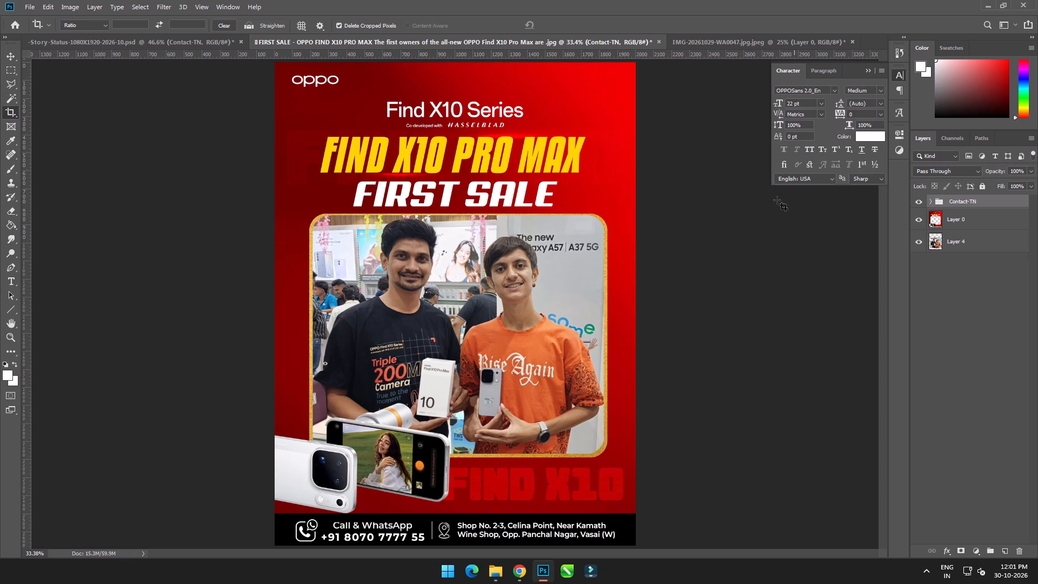
key(t)
click(353, 82)
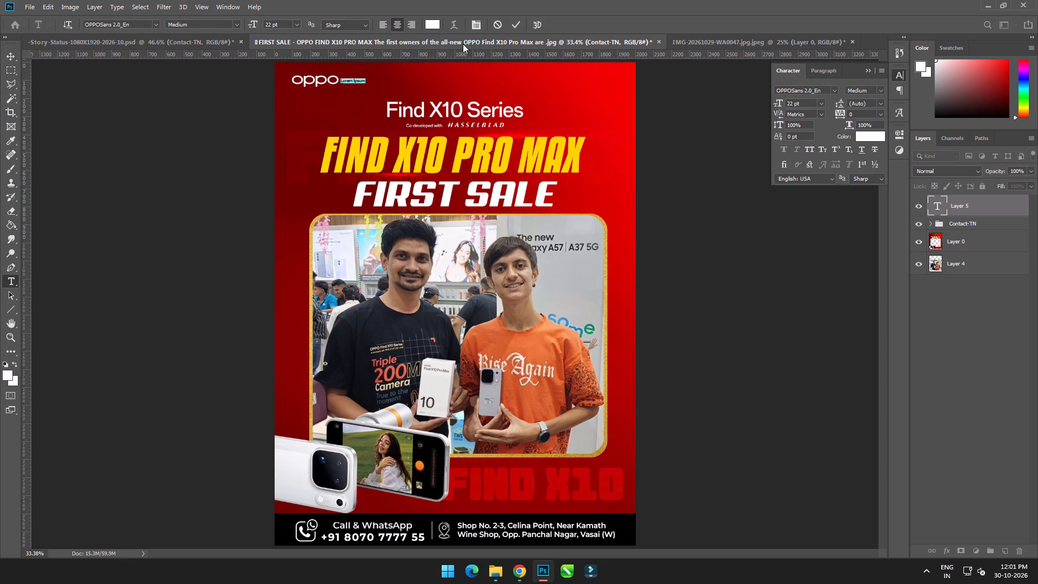
click(826, 89)
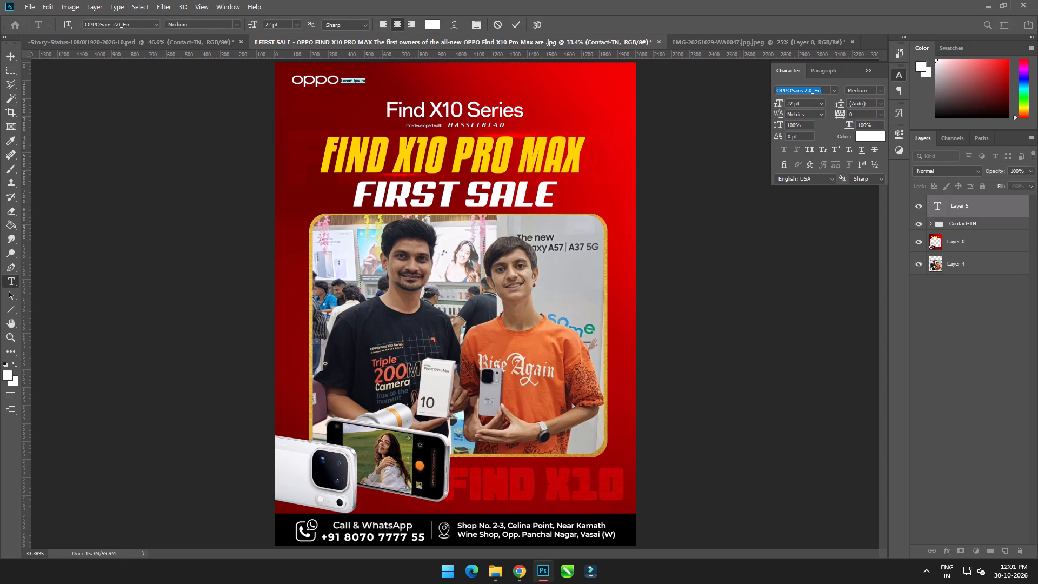
text(android)
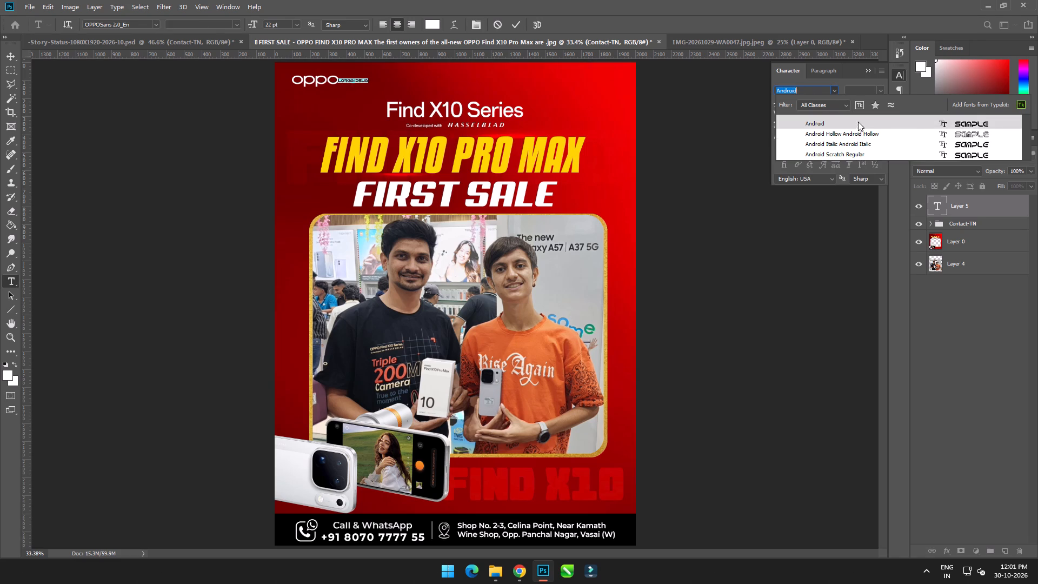
click(858, 122)
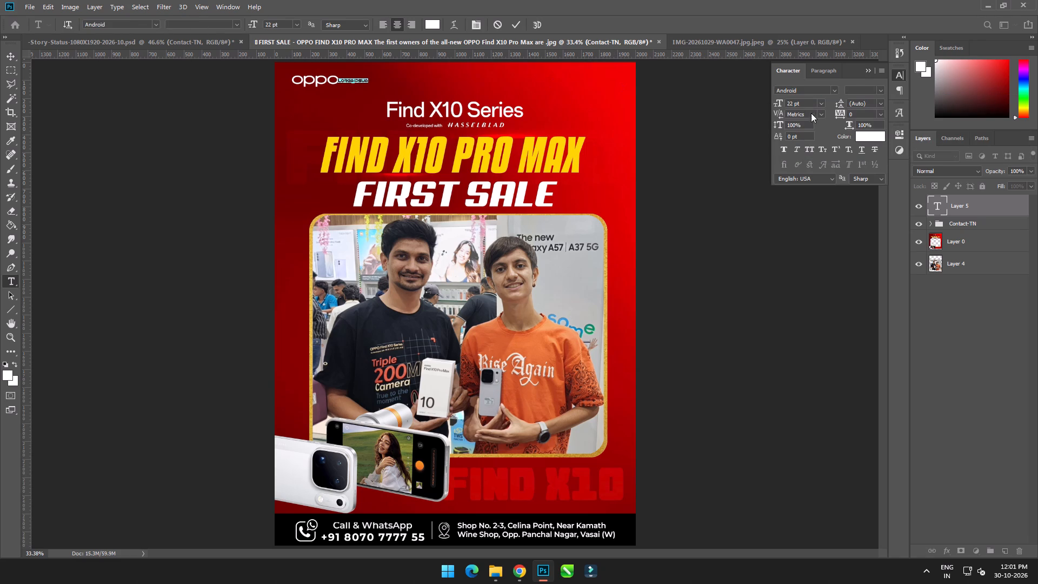
Set the new text's font size to 80 pt.
click(810, 99)
click(810, 101)
drag(806, 104, 774, 104)
key(ctrl+a)
text(29)
key(Return)
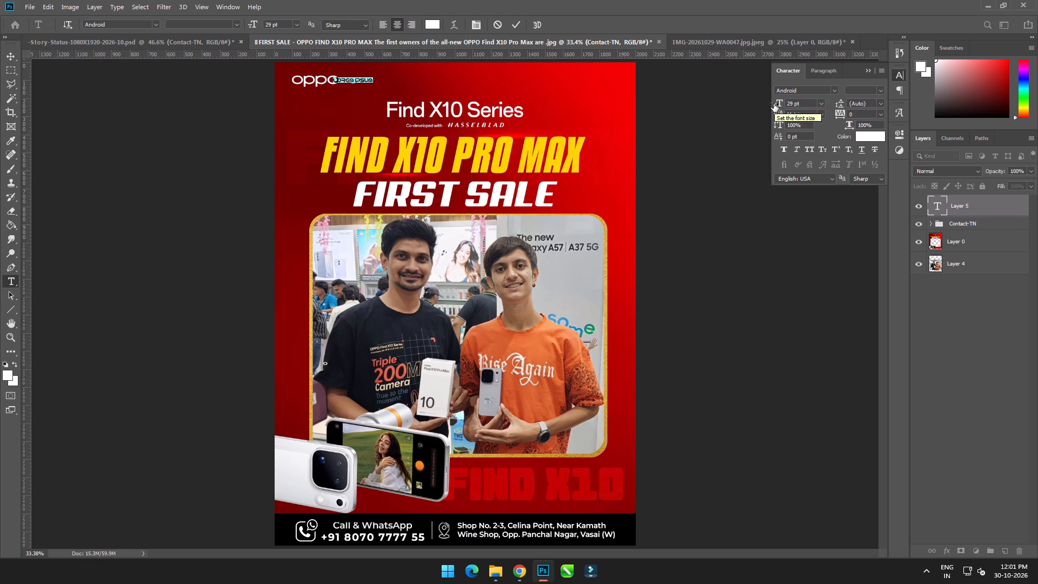
drag(780, 103, 796, 103)
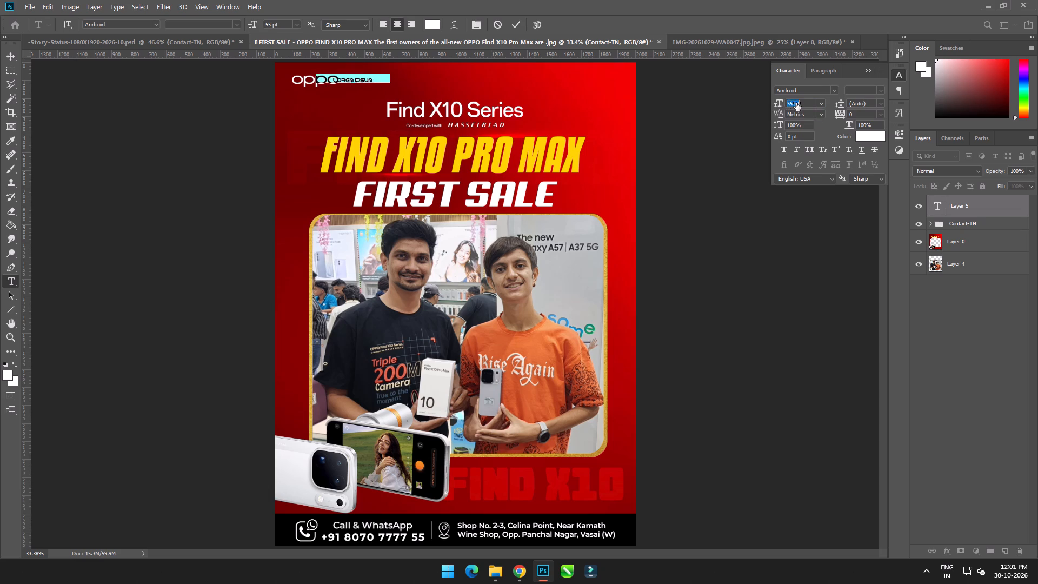
drag(796, 103, 804, 104)
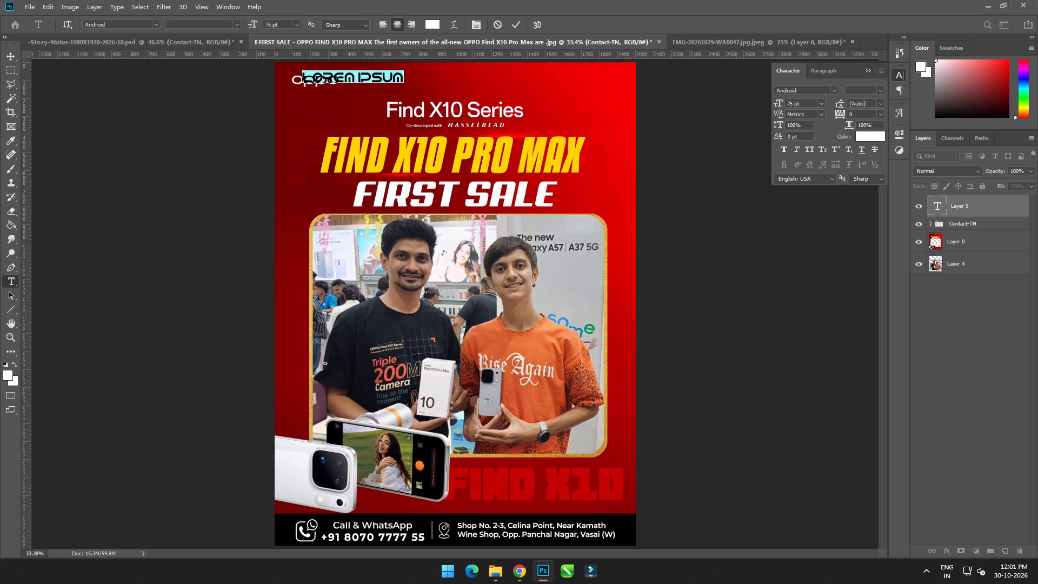
click(809, 104)
scroll(809, 103, up, 5)
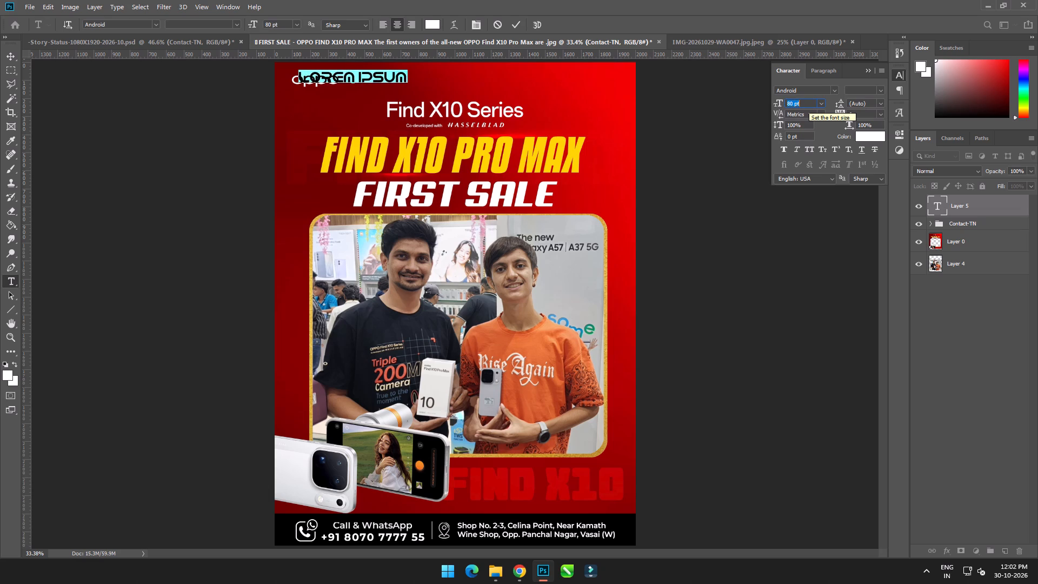
key(Return)
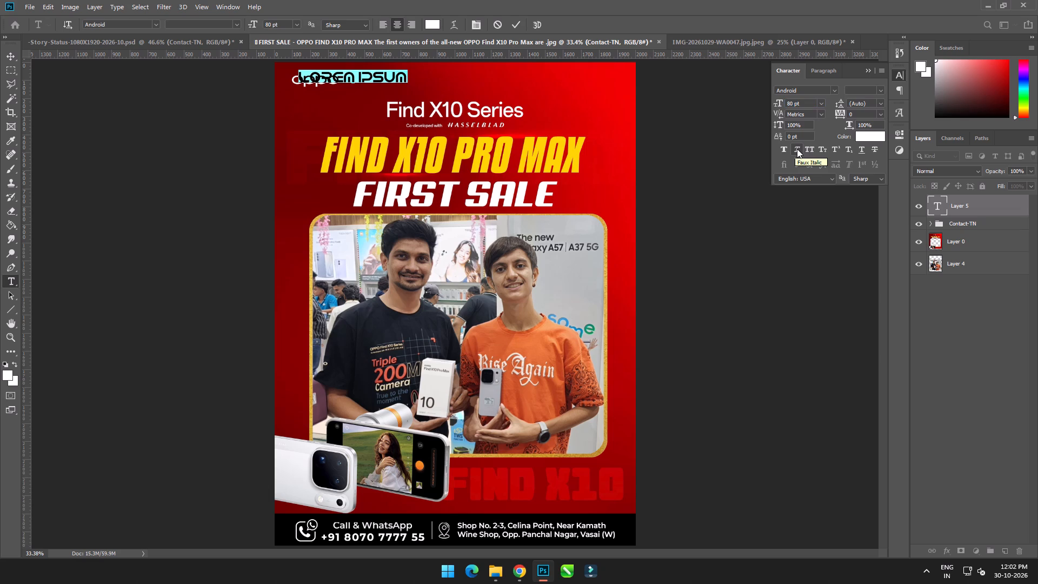
Enter "Tech Next" as the content of the new text layer and commit it.
text(Tech)
key(space)
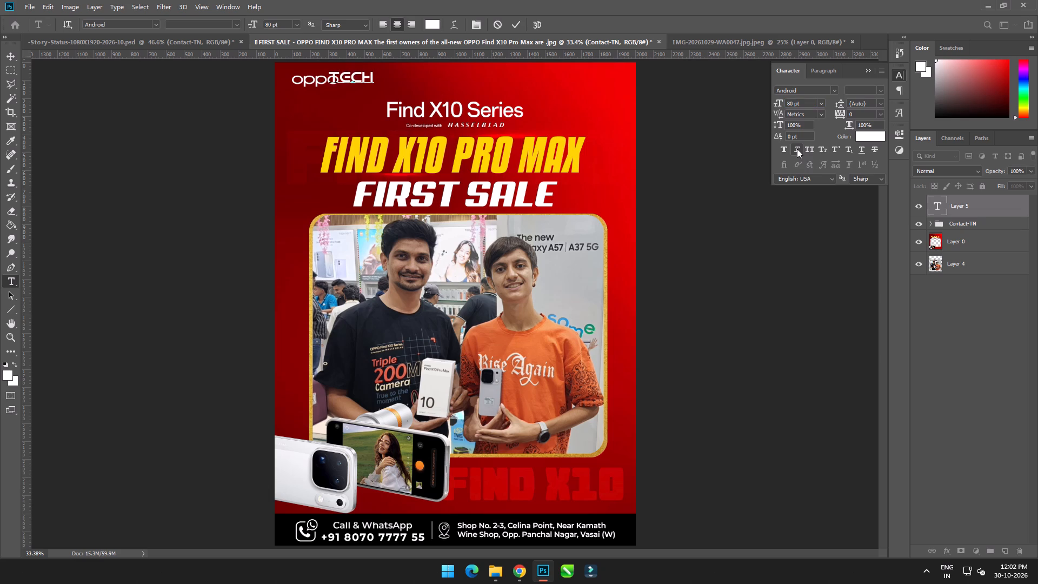
text(Next)
key(Return)
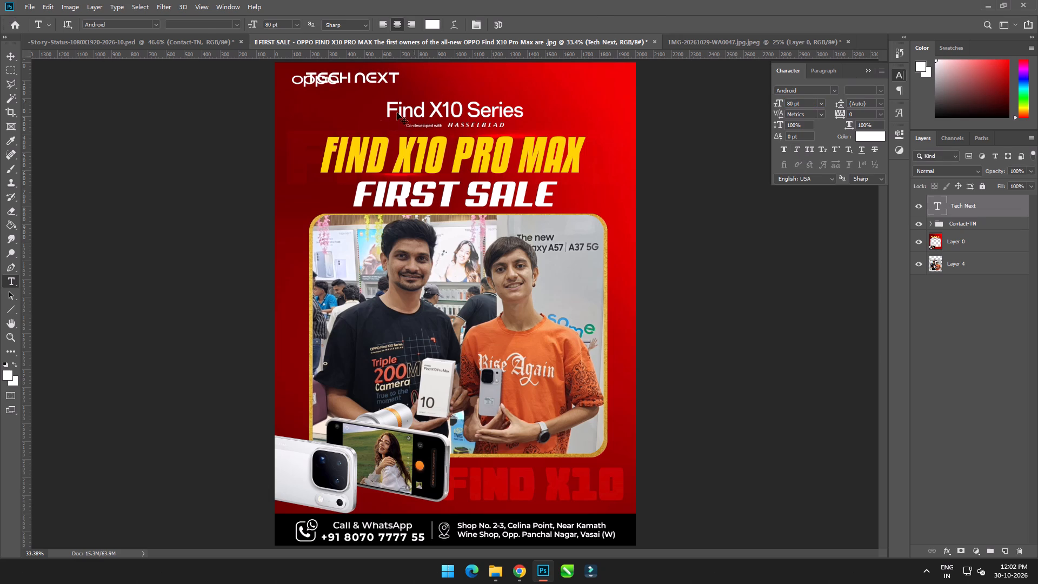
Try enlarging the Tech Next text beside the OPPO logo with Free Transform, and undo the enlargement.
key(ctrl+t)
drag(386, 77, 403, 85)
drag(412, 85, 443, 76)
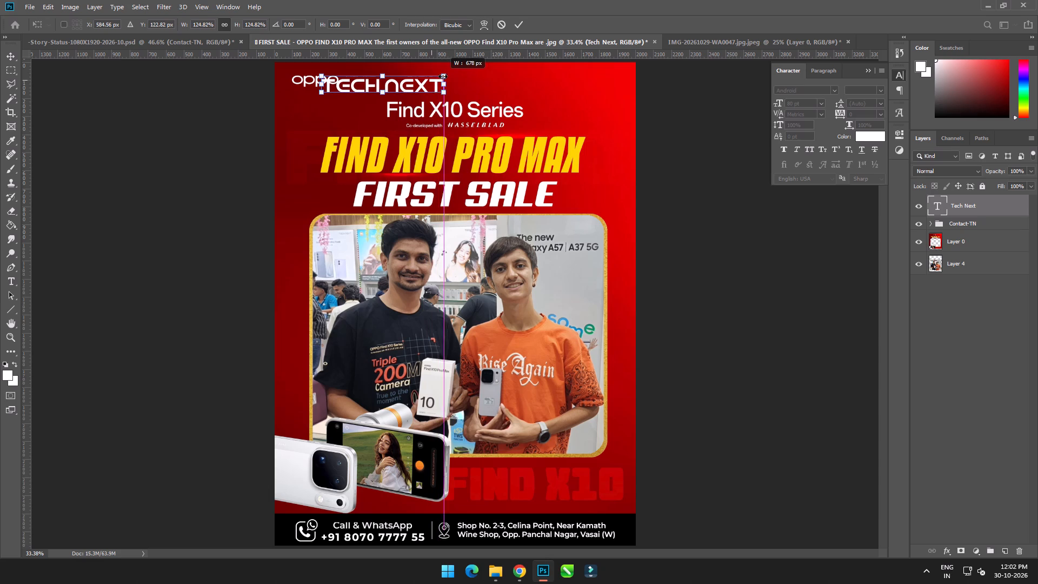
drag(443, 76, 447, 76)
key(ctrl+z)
Move the Tech Next text at its original size to the poster's upper-right corner, roughly level with the OPPO logo, and apply the transform.
drag(388, 84, 413, 77)
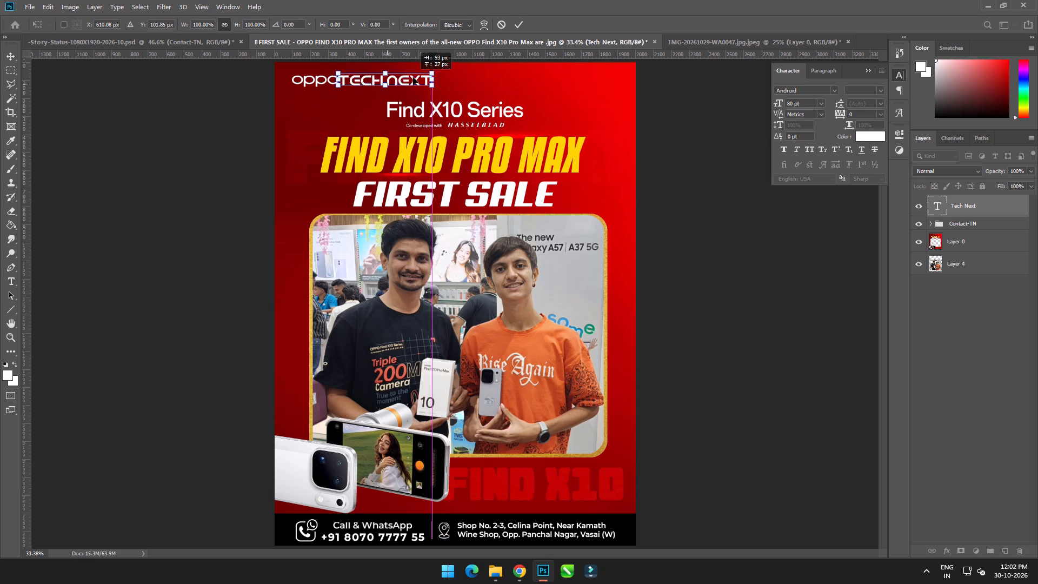
drag(413, 77, 412, 81)
drag(407, 82, 571, 84)
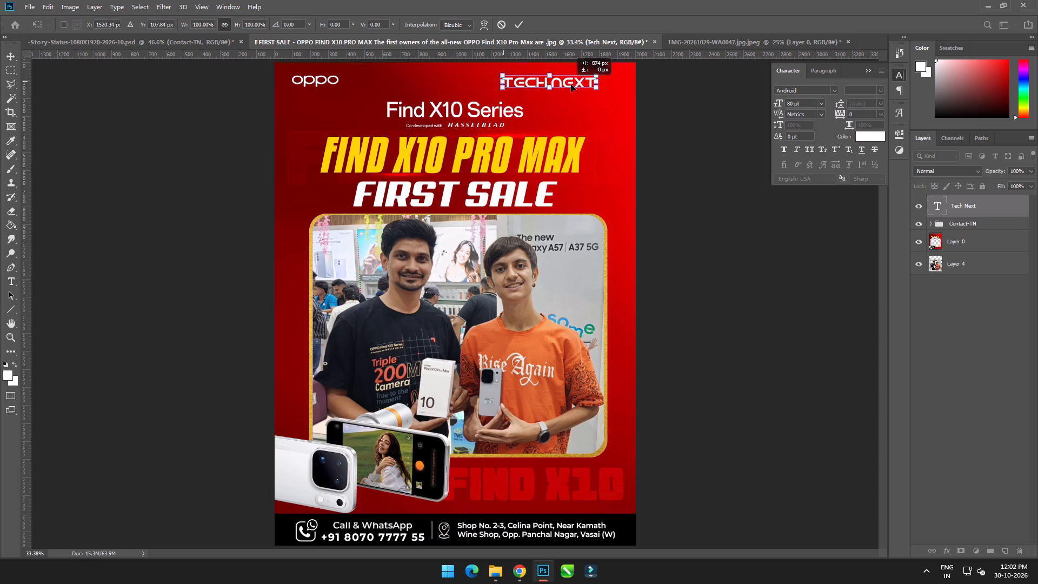
drag(571, 84, 594, 84)
click(518, 25)
Nudge the Tech Next text slightly left and up so it lines up with the OPPO logo and clears the poster edge.
key(ctrl+Left)
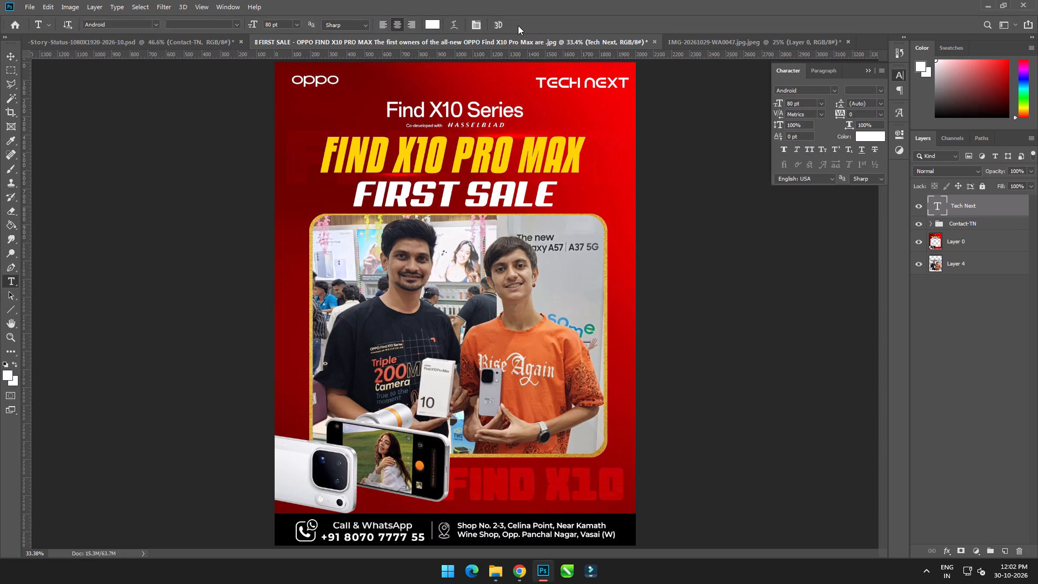
key(ctrl+Left)
key(ctrl+Left)
key(ctrl+Left)
key(ctrl+Up)
key(ctrl+Up)
key(ctrl+Up)
key(ctrl+Up)
key(ctrl+Up)
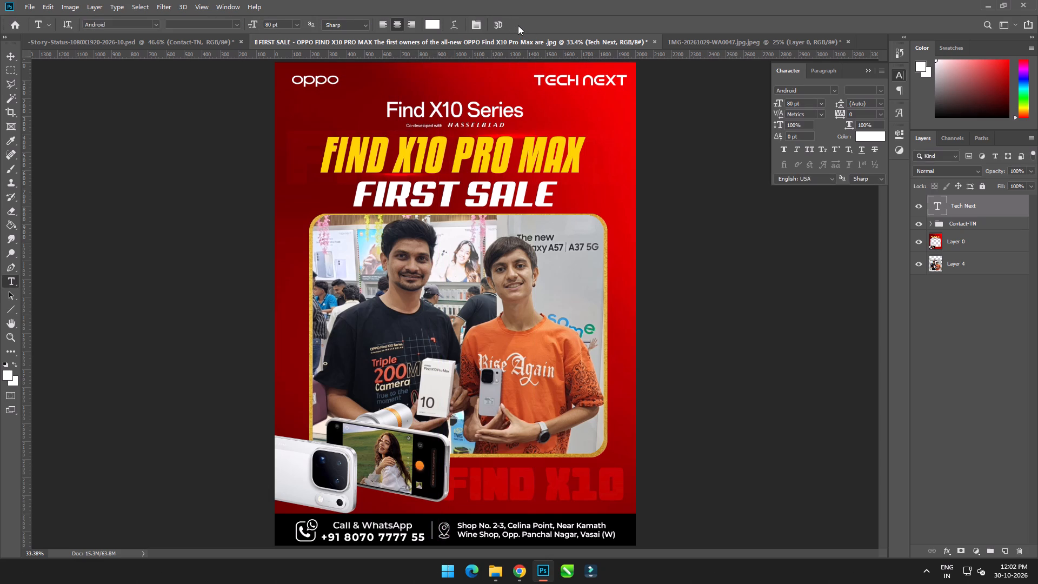
key(ctrl+Down)
key(ctrl+Down)
key(ctrl+Left)
key(ctrl+0)
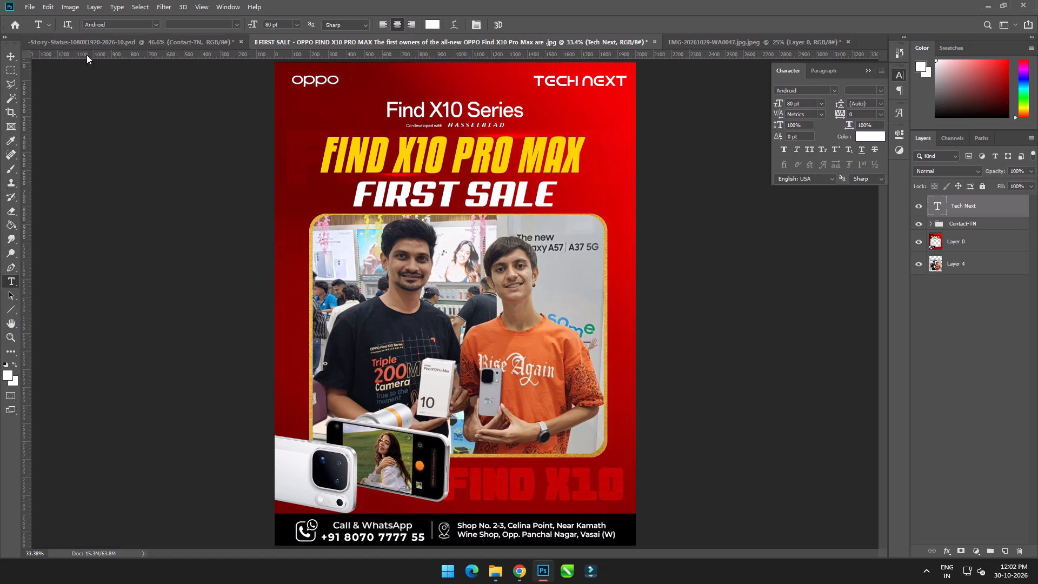
Save the poster under a new file name in the Insta Post folder.
click(27, 11)
click(164, 153)
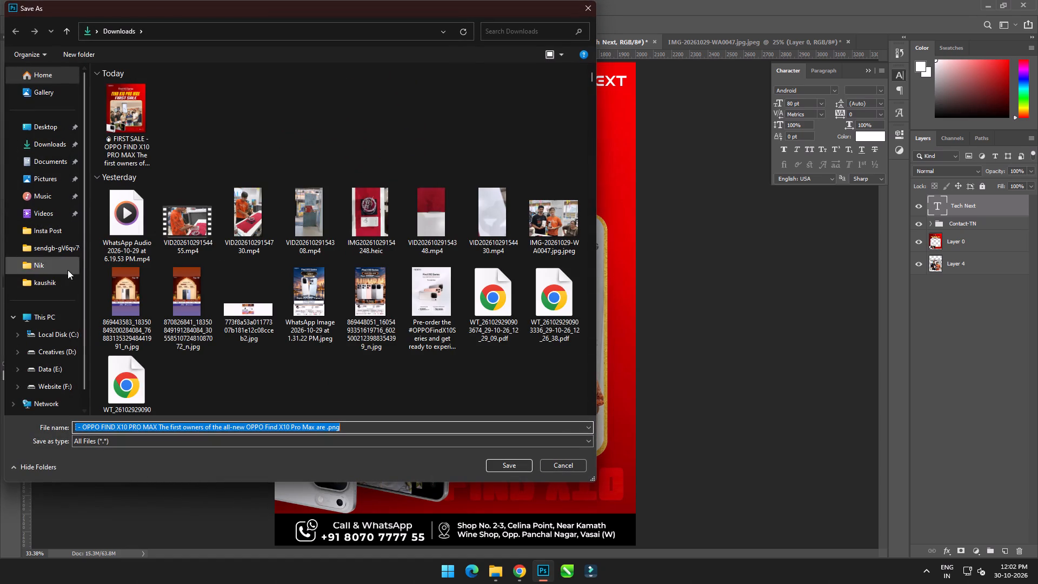
click(66, 234)
click(151, 410)
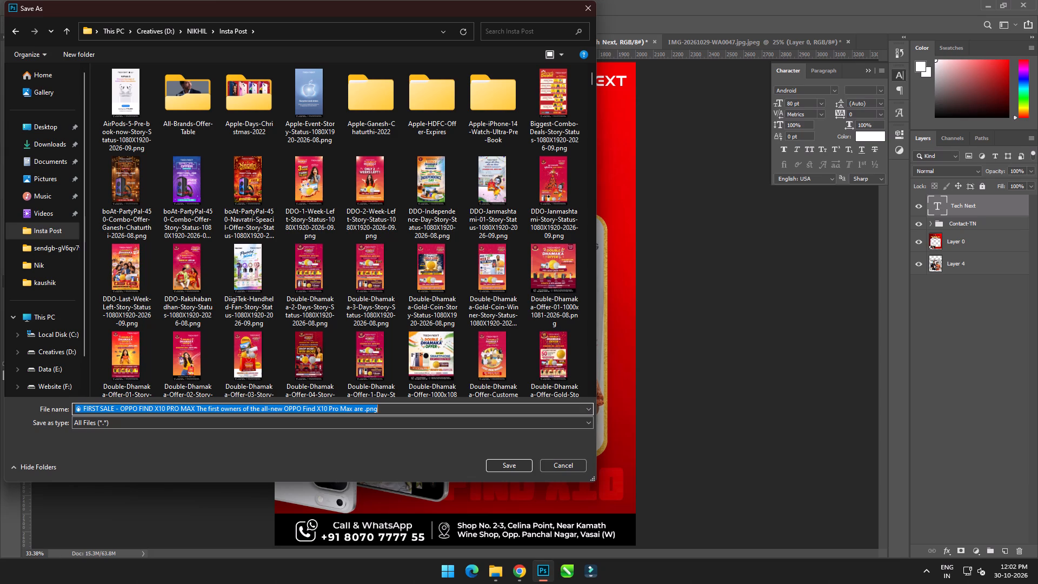
Replace the suggested file name with TN-OPPO-X10-Series-1st-Sale-2026-10 and copy the full name.
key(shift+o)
key(BackSpace)
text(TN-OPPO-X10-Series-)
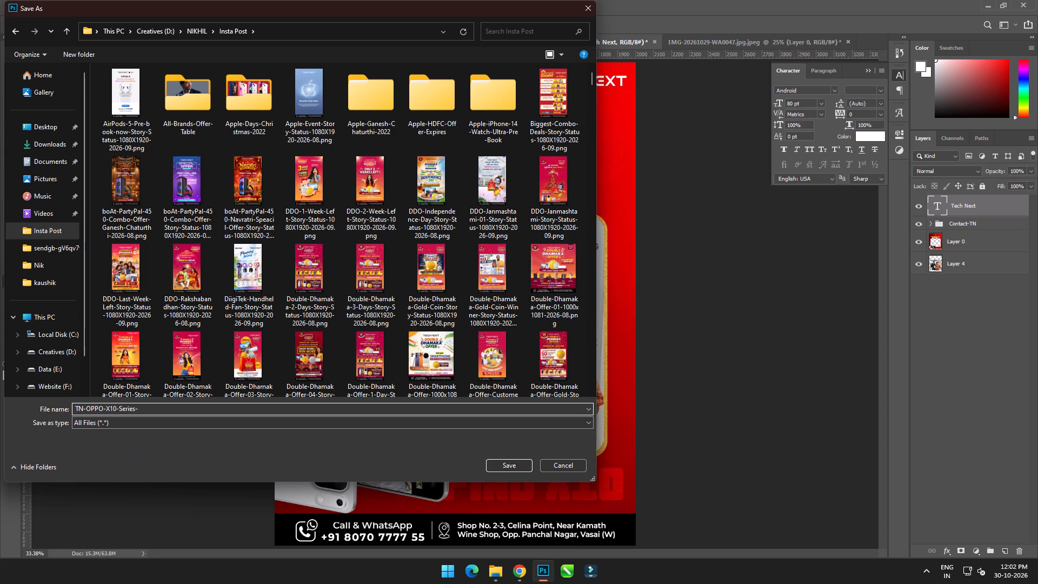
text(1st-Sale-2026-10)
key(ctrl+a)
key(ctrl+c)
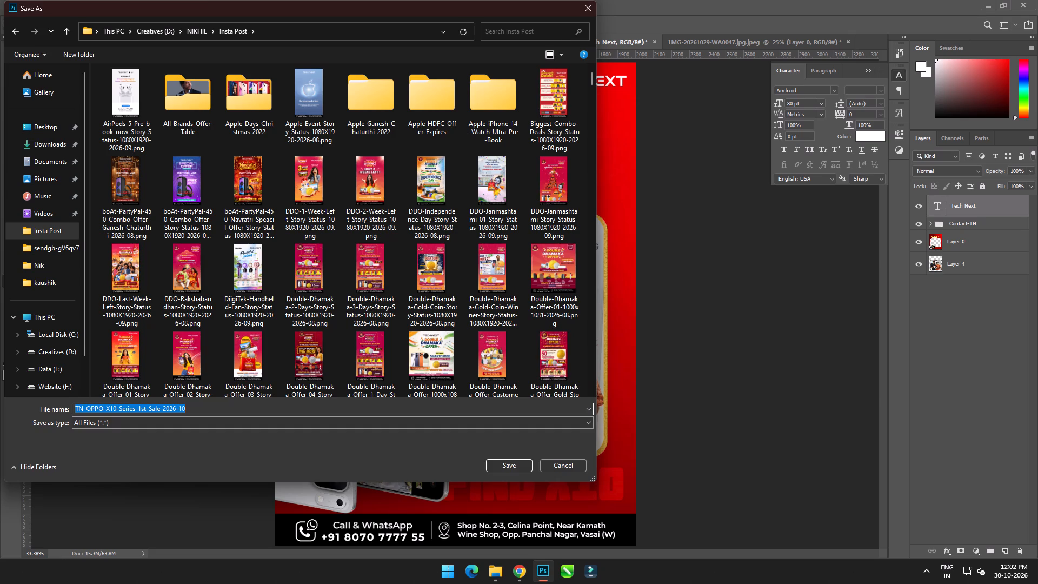
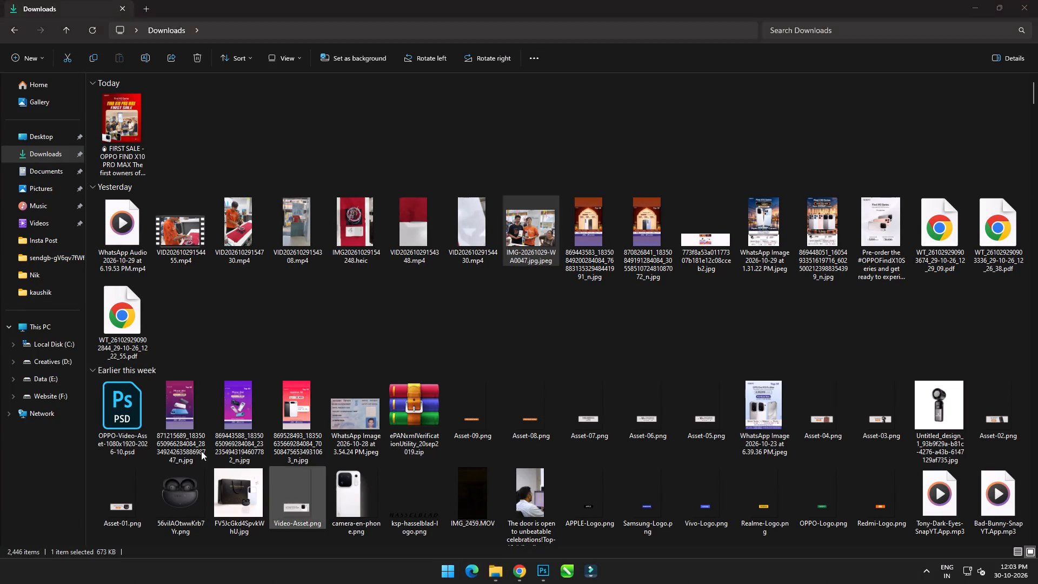
Open the Insta Post folder in File Explorer and locate the saved poster TN-OPPO-X10-Series-1st-Sale-2026-10.png.
click(46, 242)
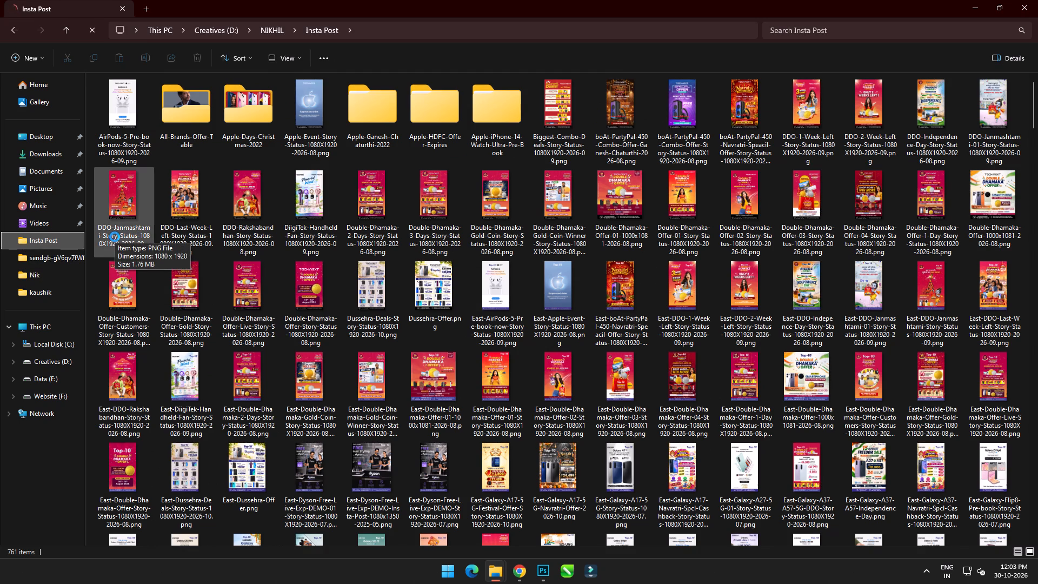
click(164, 200)
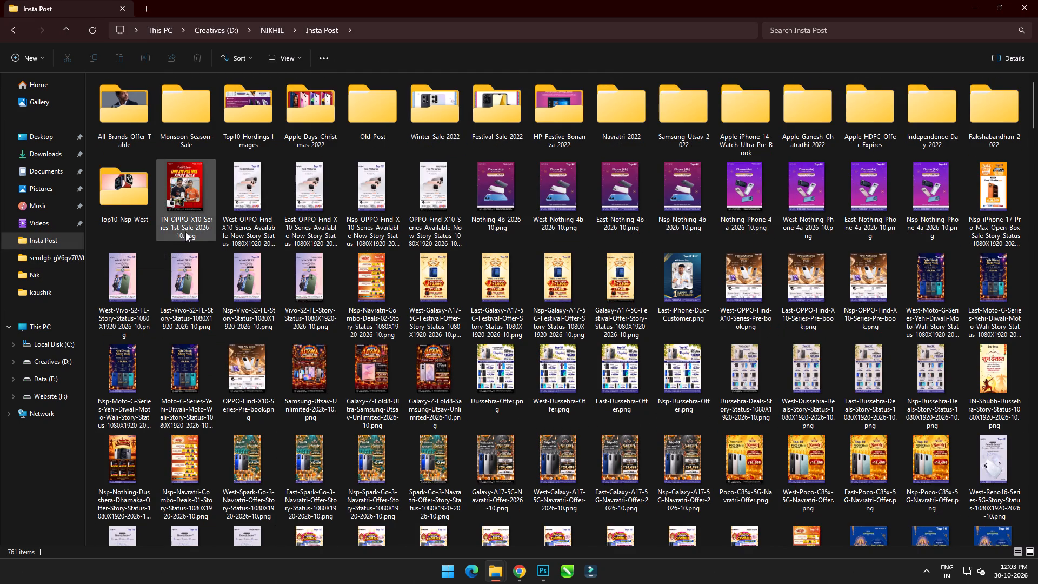
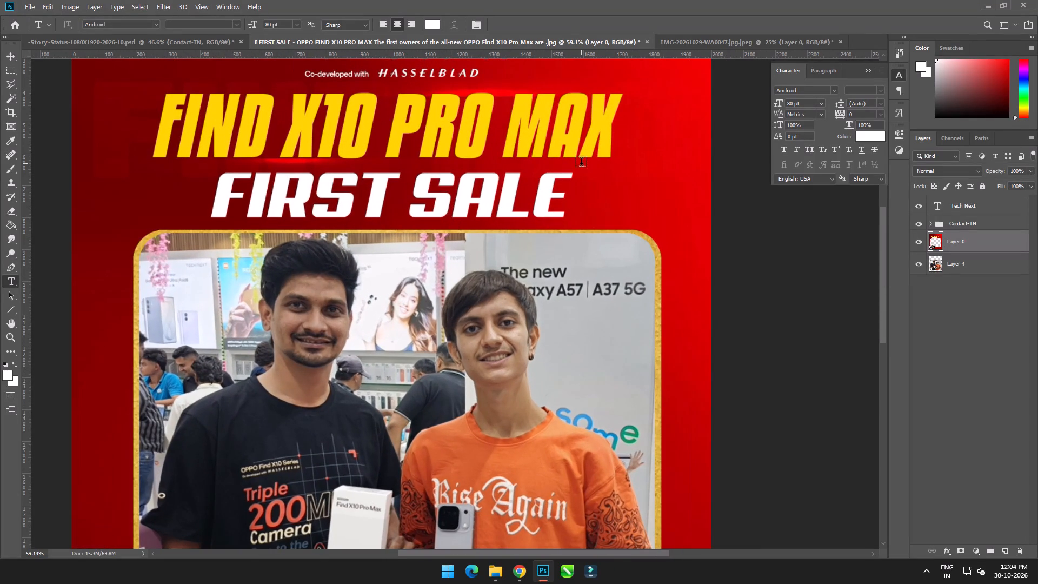
Add the text HAPPY CUSTOMER in Akira Expanded between the FIND X10 PRO MAX and FIRST SALE headlines.
click(404, 164)
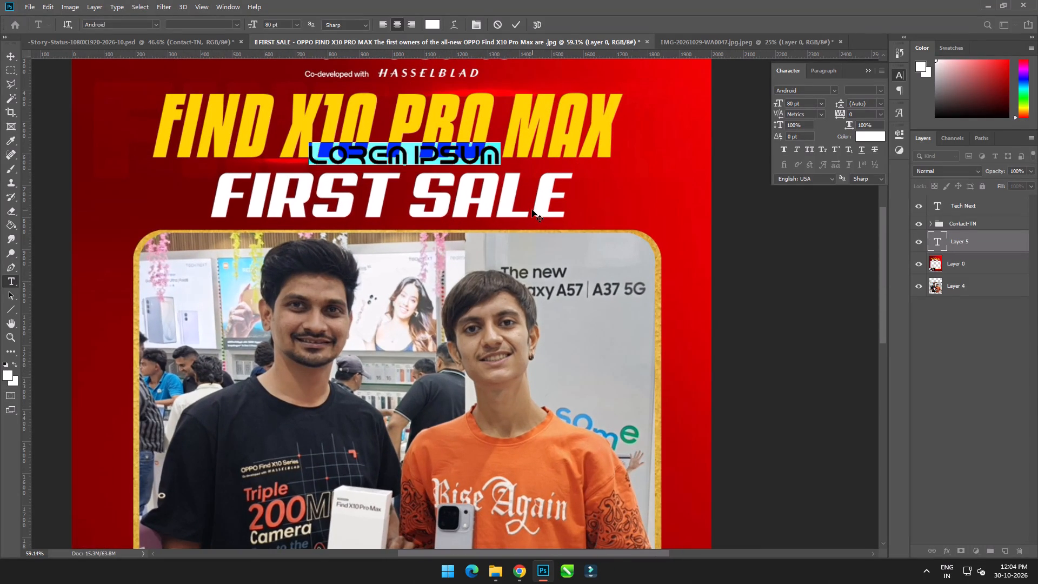
click(808, 90)
click(834, 92)
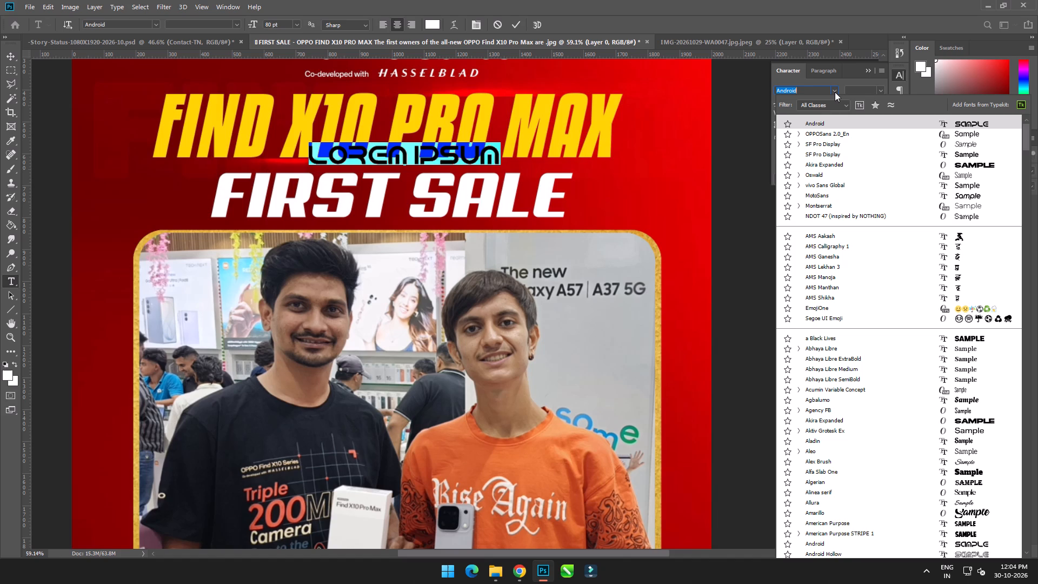
click(846, 163)
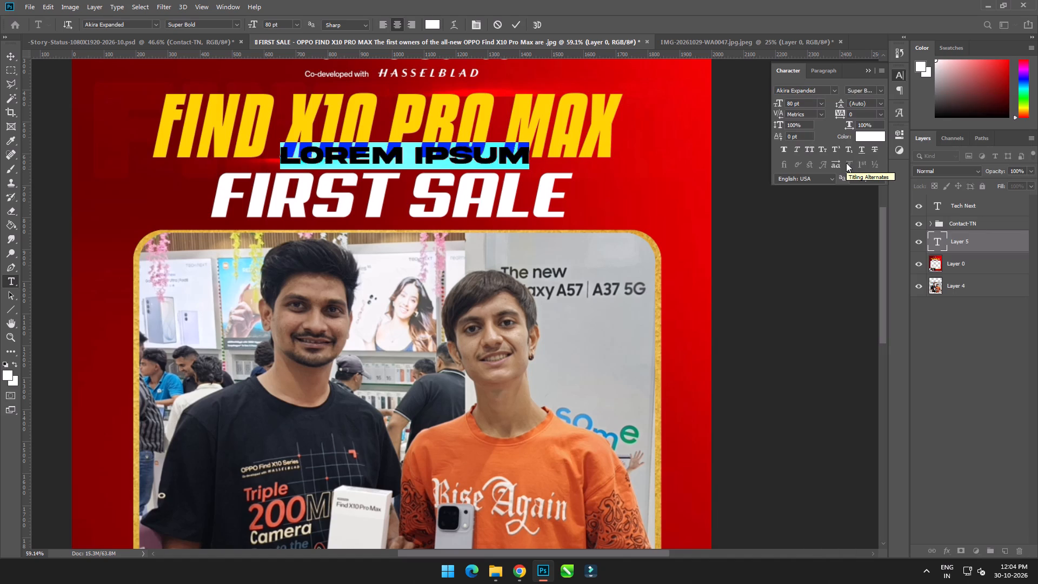
text(HA)
text(PPY CUS)
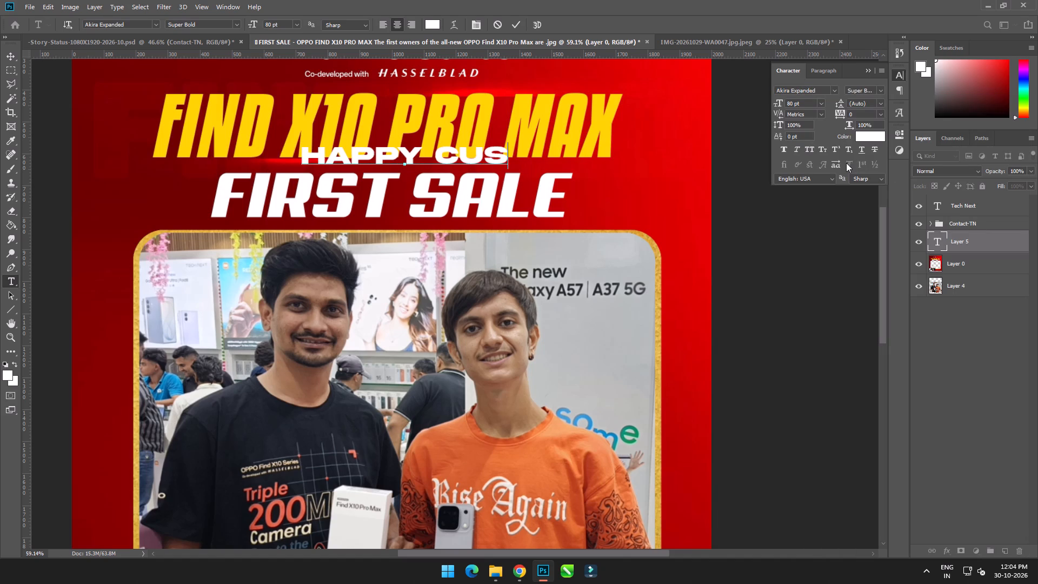
text(TOMER)
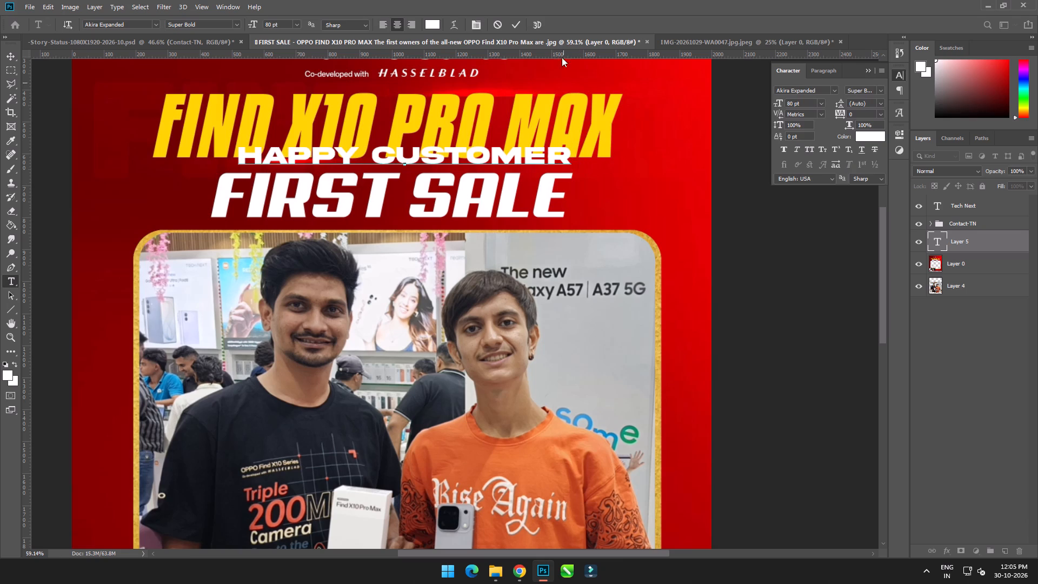
click(523, 23)
key(t)
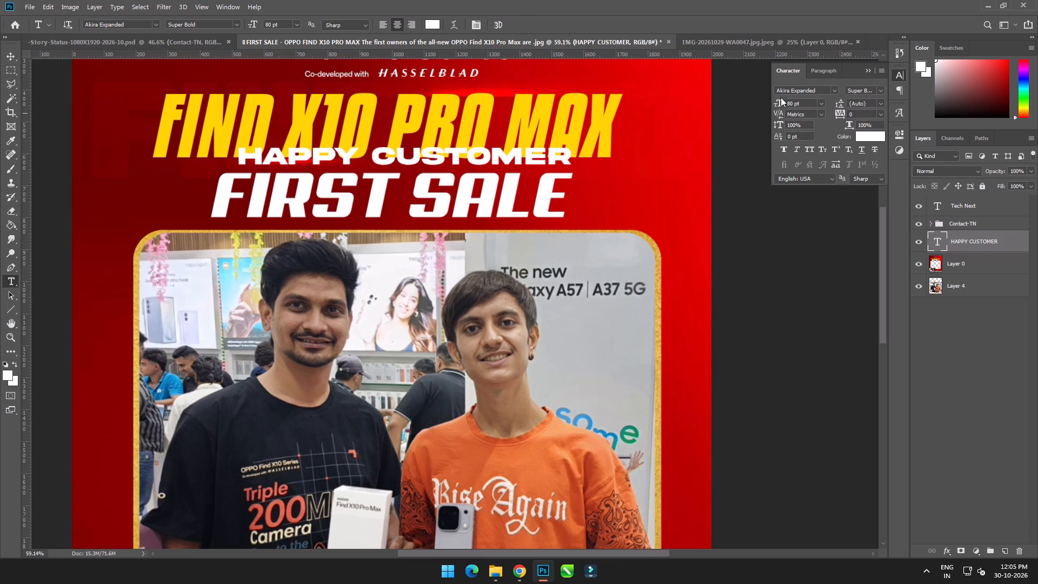
Browse the fonts with live preview and change the HAPPY CUSTOMER text to BreveSansTitle-BlackItalic.
click(833, 89)
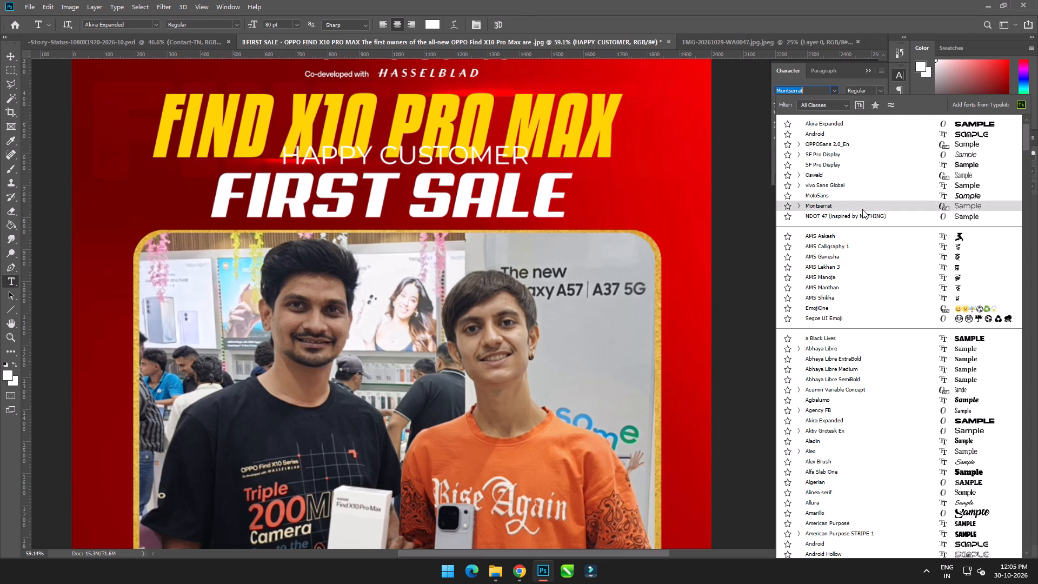
scroll(875, 284, down, 2)
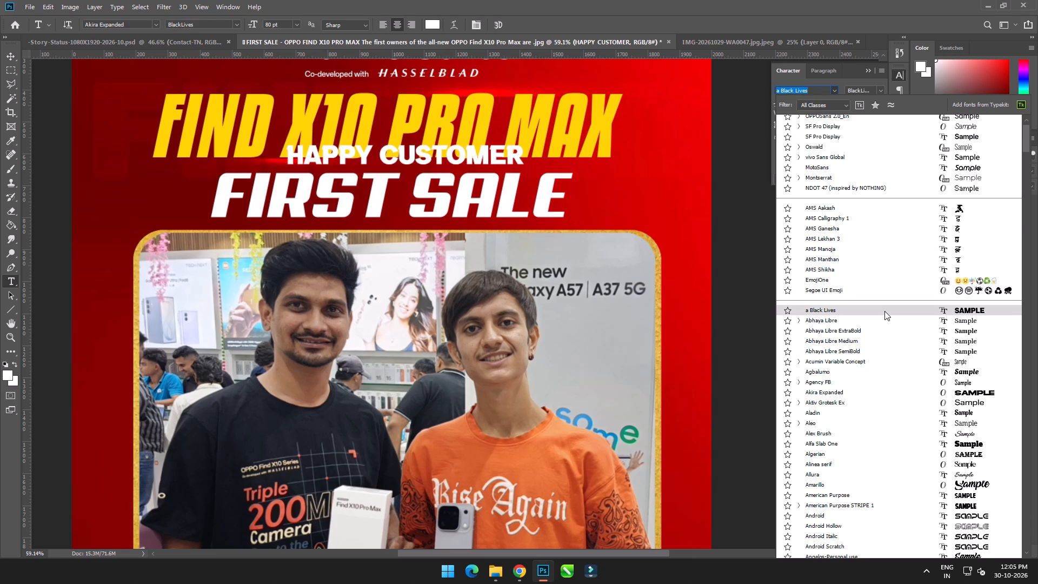
scroll(884, 311, down, 6)
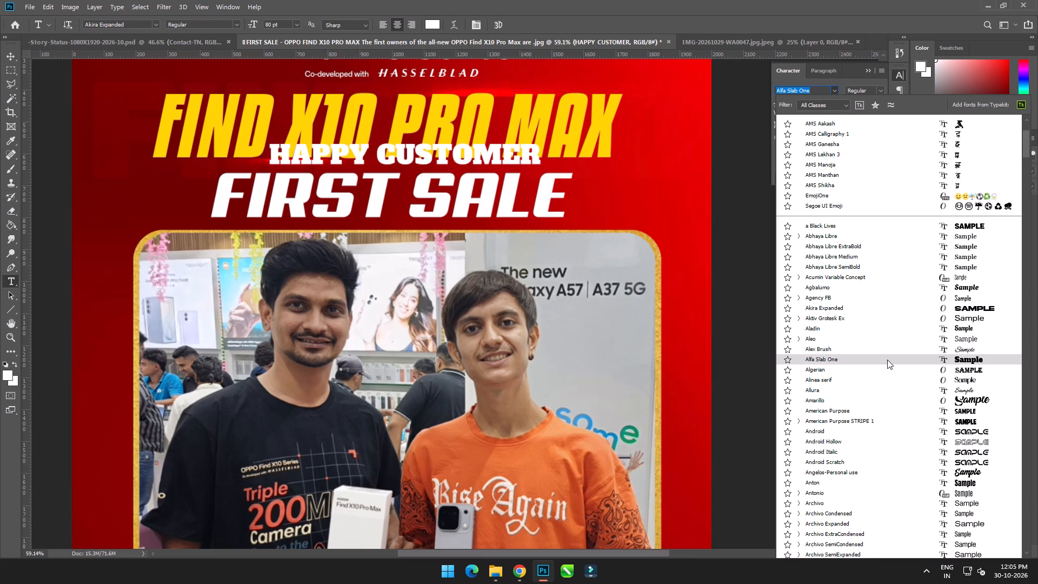
scroll(887, 360, down, 3)
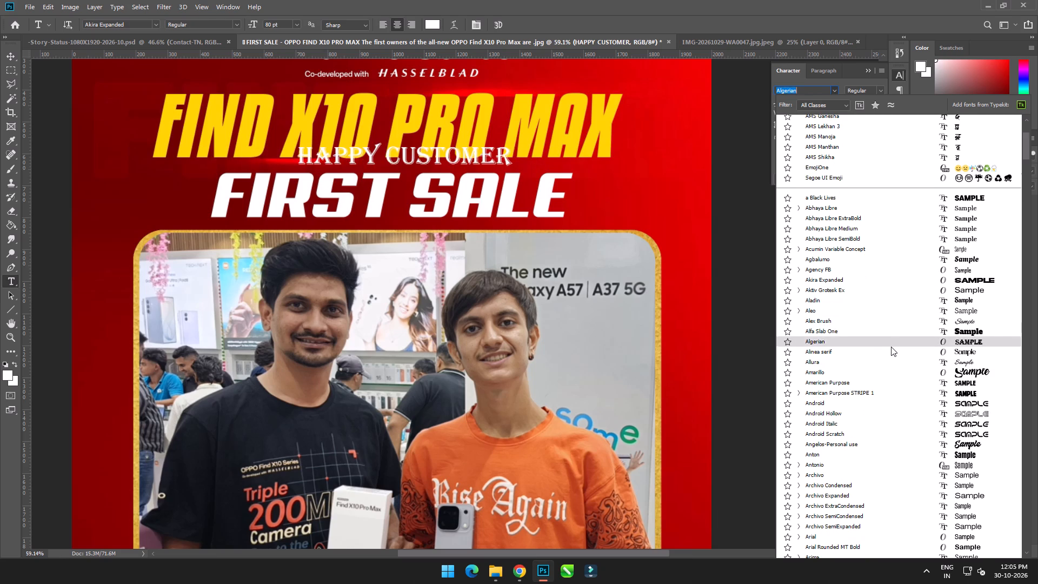
scroll(891, 347, down, 2)
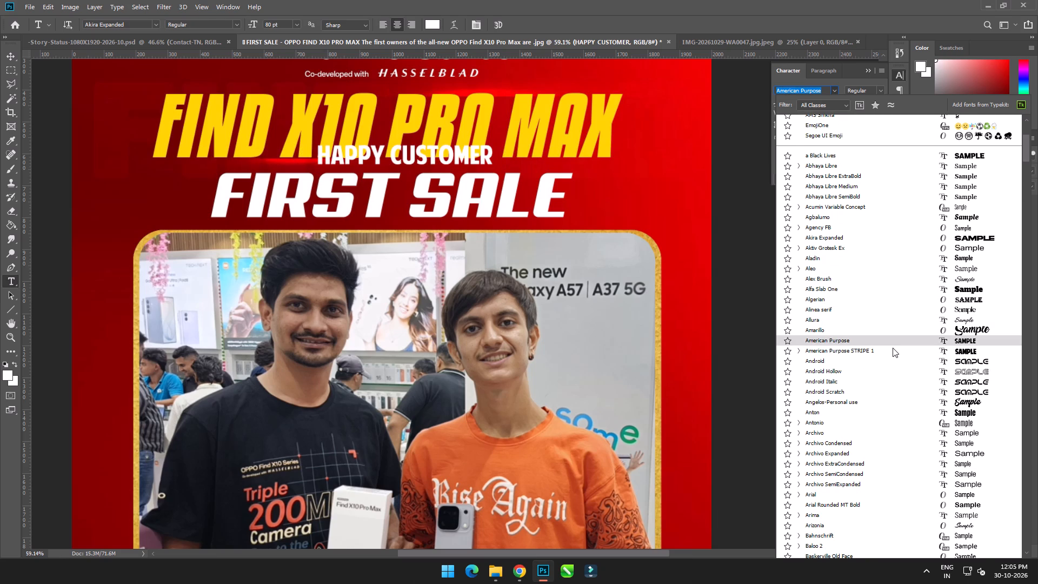
scroll(893, 350, down, 4)
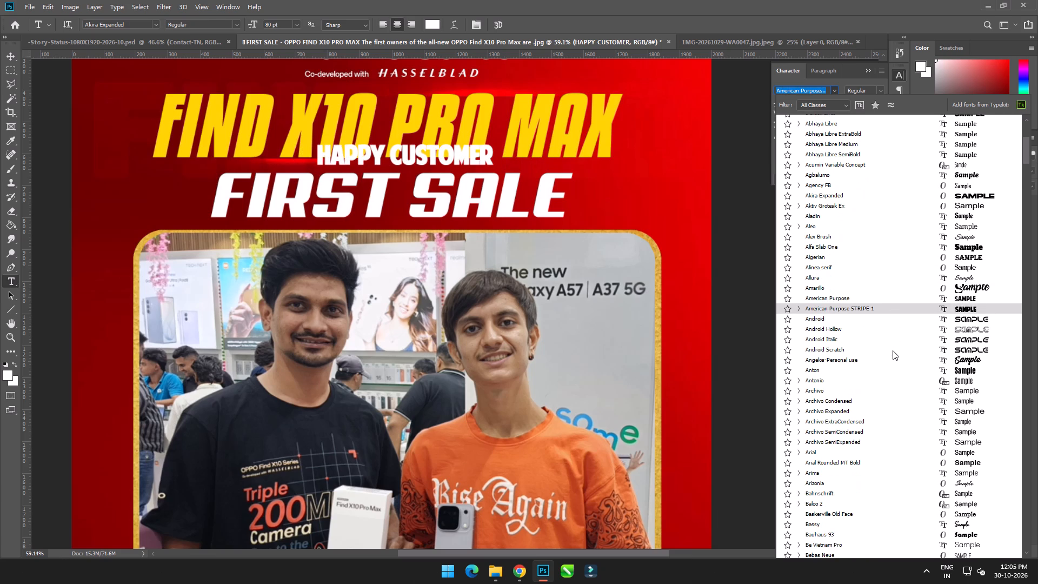
scroll(882, 302, down, 6)
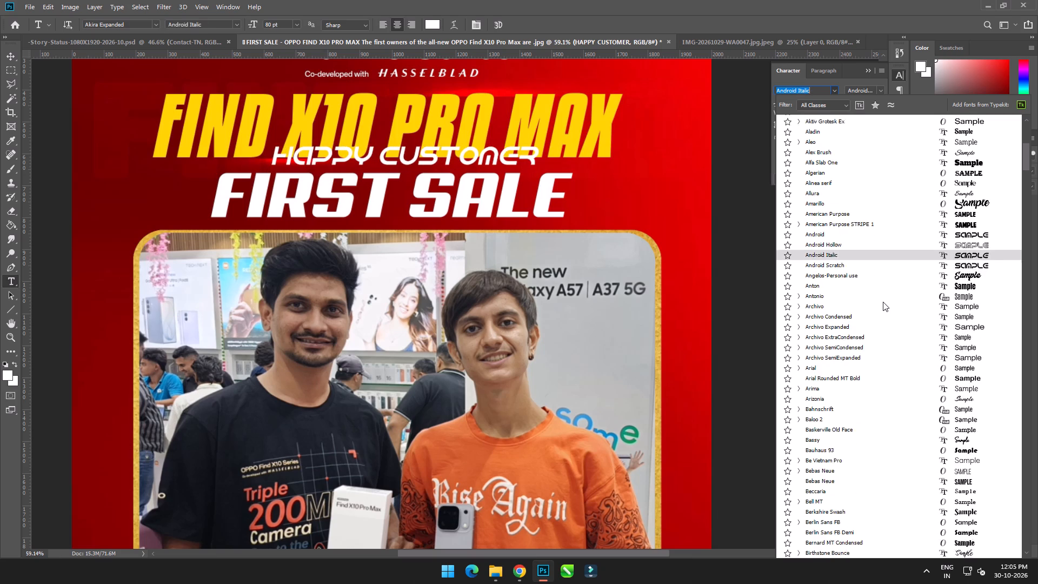
scroll(893, 268, down, 3)
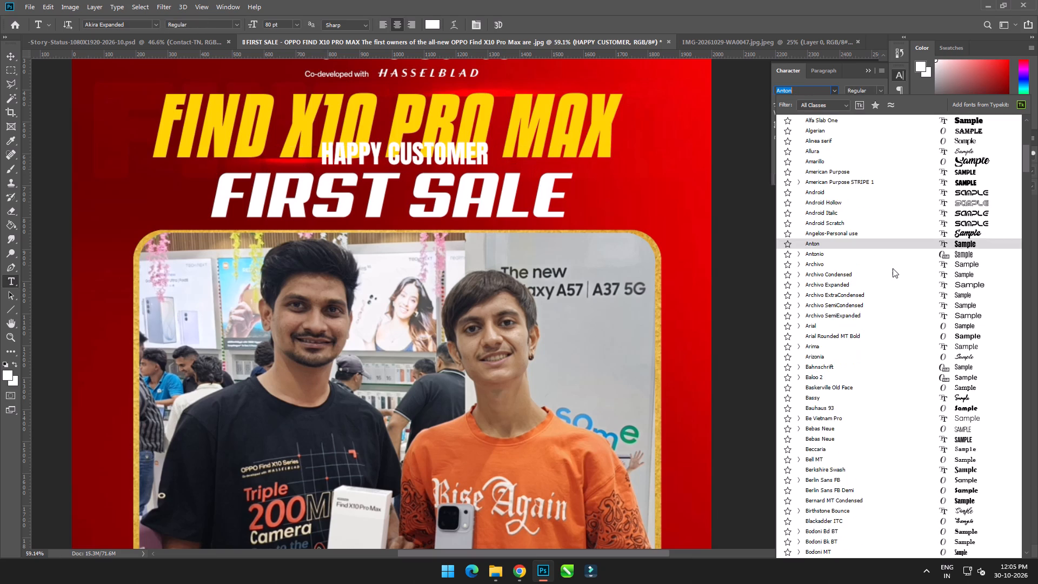
scroll(893, 268, down, 9)
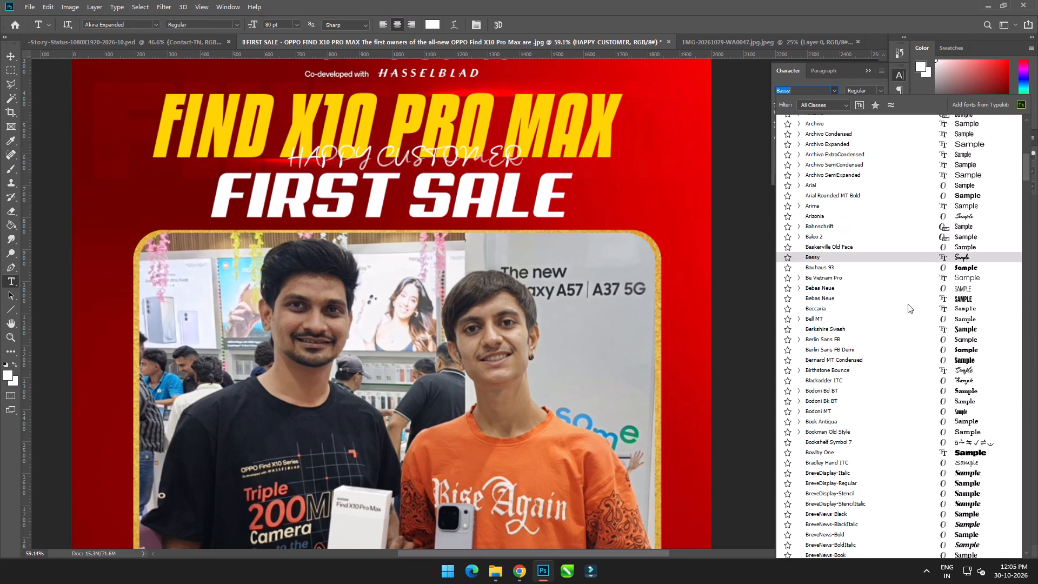
scroll(908, 304, down, 7)
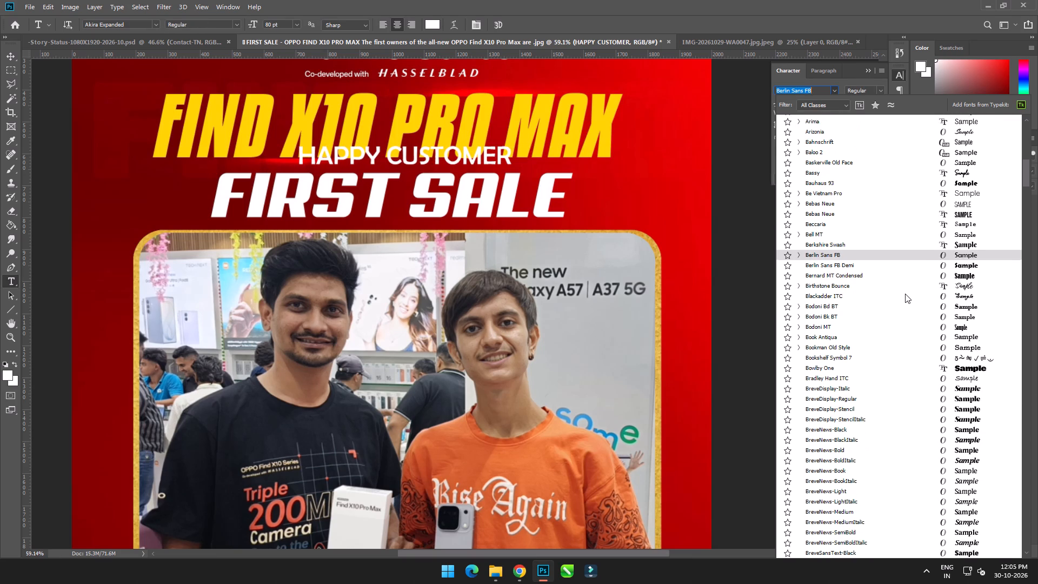
scroll(907, 280, down, 5)
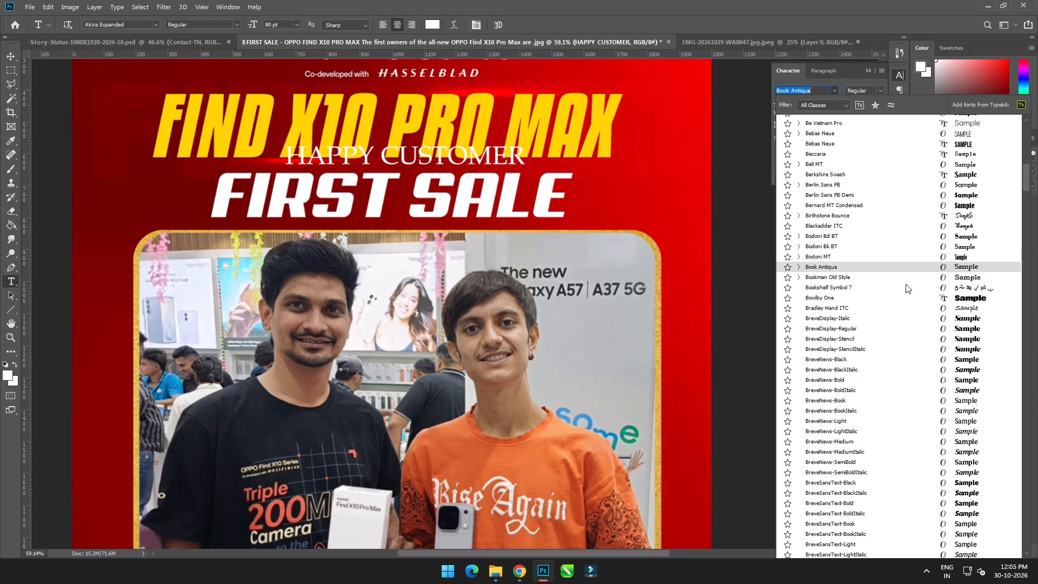
scroll(906, 284, down, 17)
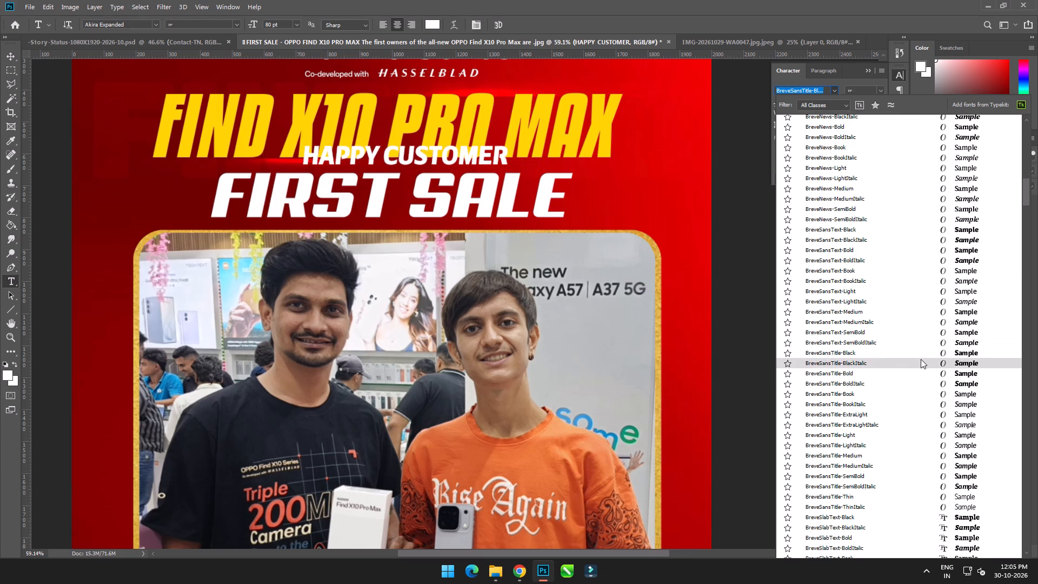
scroll(921, 359, down, 2)
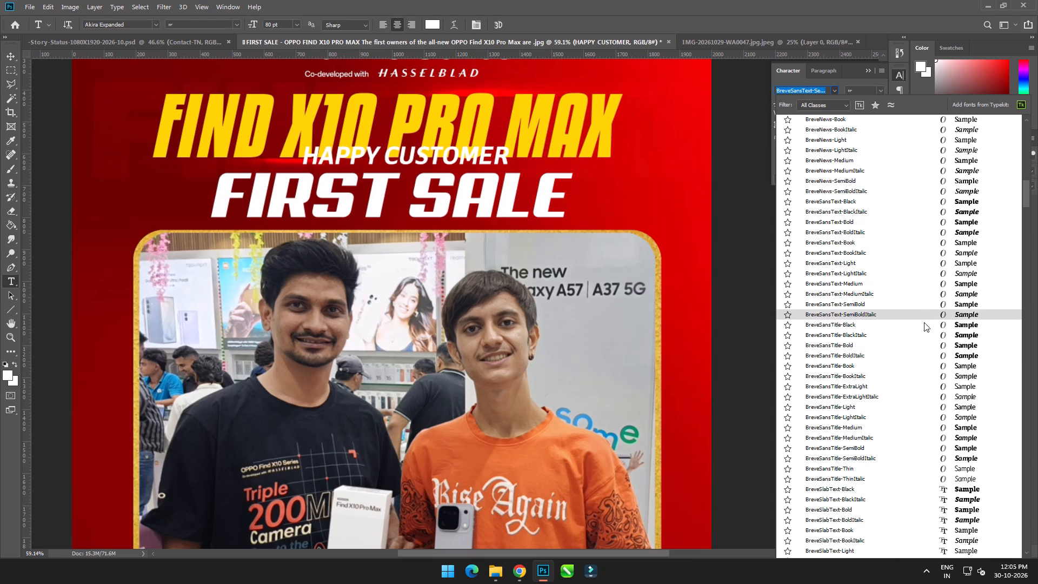
click(926, 335)
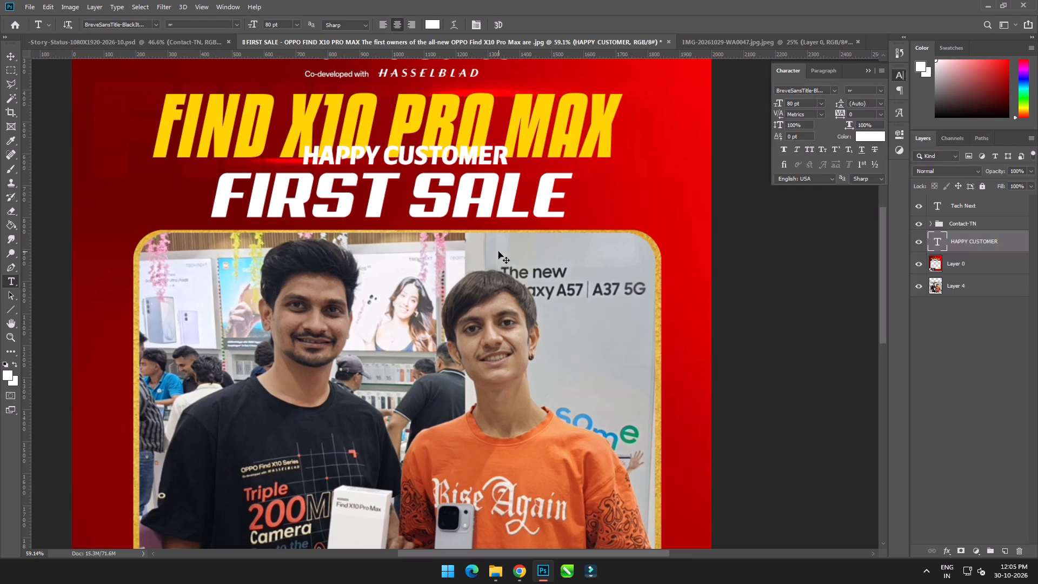
Scale the HAPPY CUSTOMER text to about 222% with Free Transform, place it over the FIRST SALE line, and apply the transform.
key(ctrl+t)
alt+drag(504, 171, 587, 213)
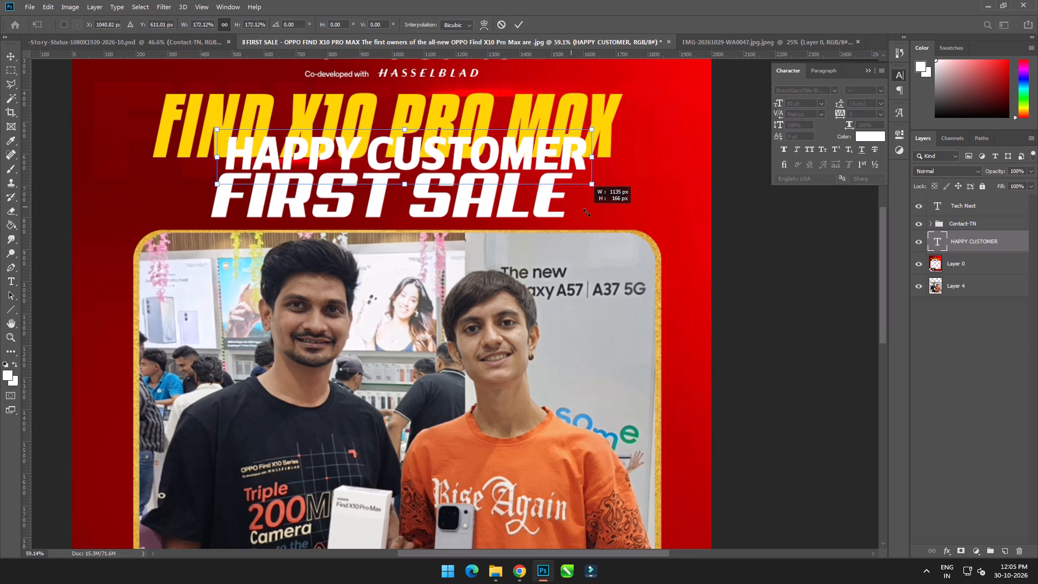
alt+drag(587, 213, 599, 218)
drag(529, 149, 528, 191)
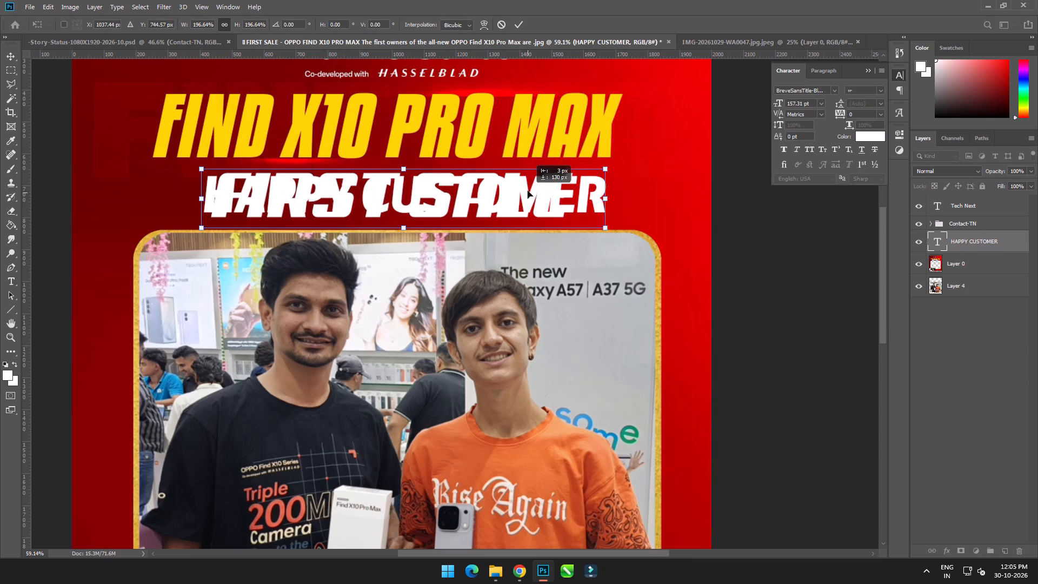
drag(528, 191, 528, 188)
drag(408, 226, 418, 235)
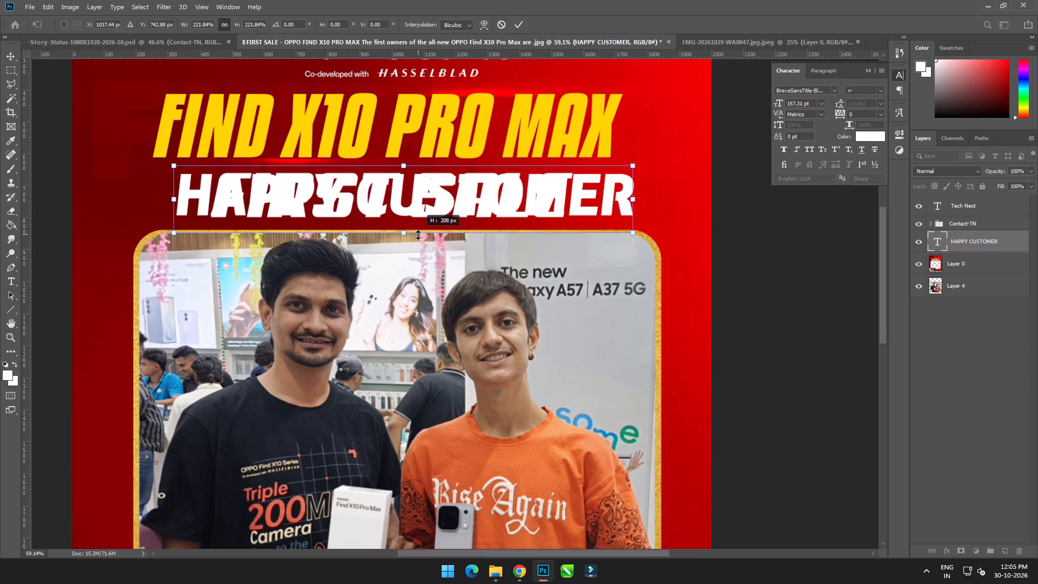
drag(418, 235, 418, 234)
click(515, 26)
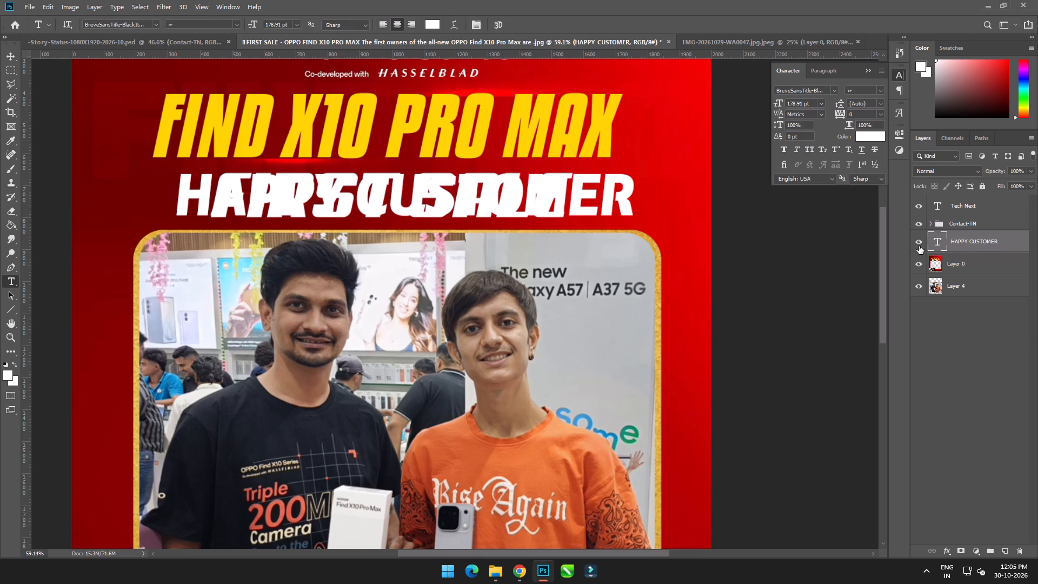
Hide the HAPPY CUSTOMER text layer.
click(919, 246)
Remove the letter F of FIRST SALE from Layer 0 using the content-aware Spot Healing Brush at size 30.
click(940, 263)
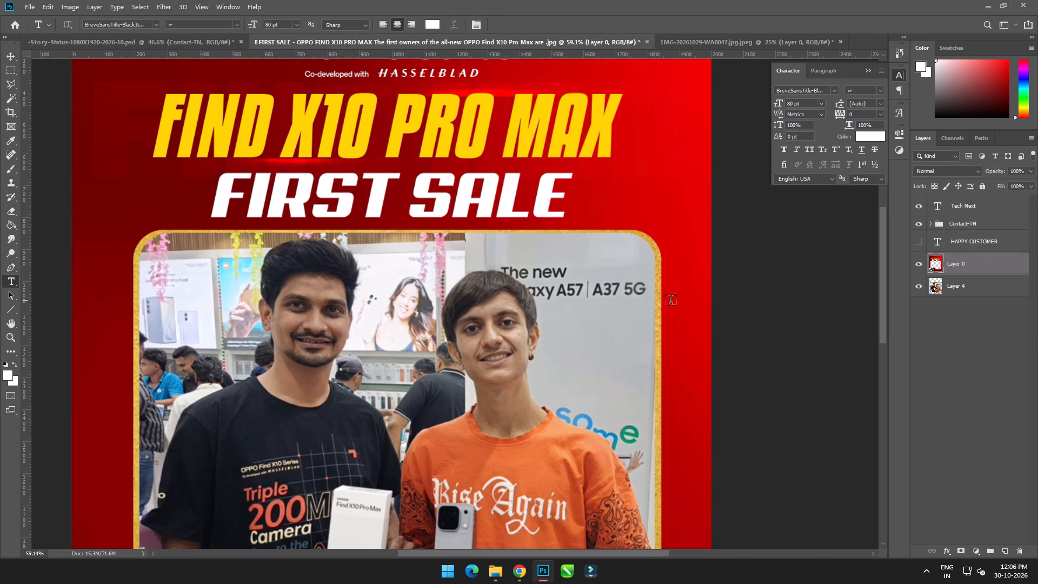
key(m)
alt+scroll(225, 191, up, 2)
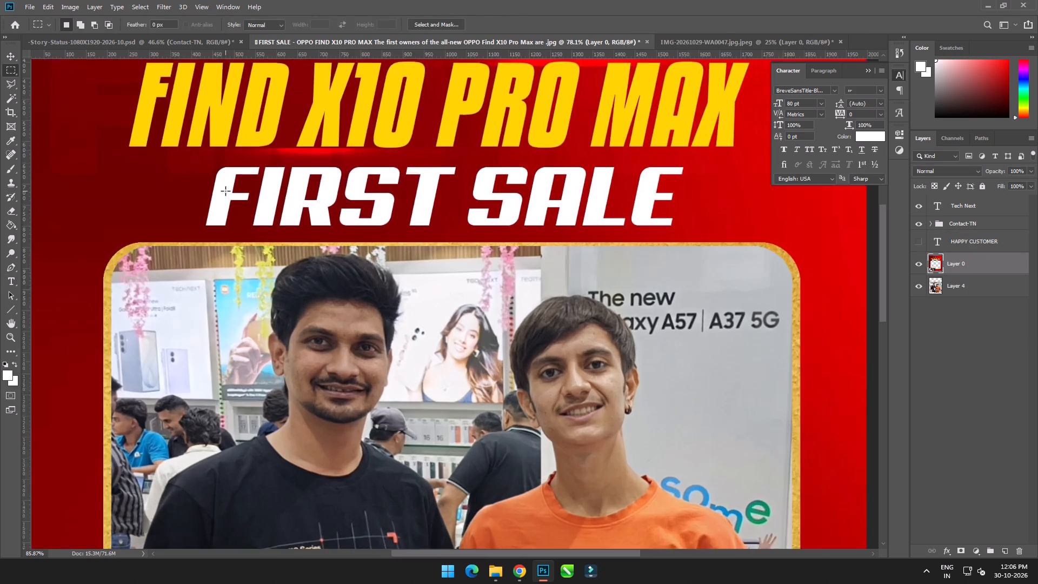
alt+scroll(225, 191, up, 7)
key(j)
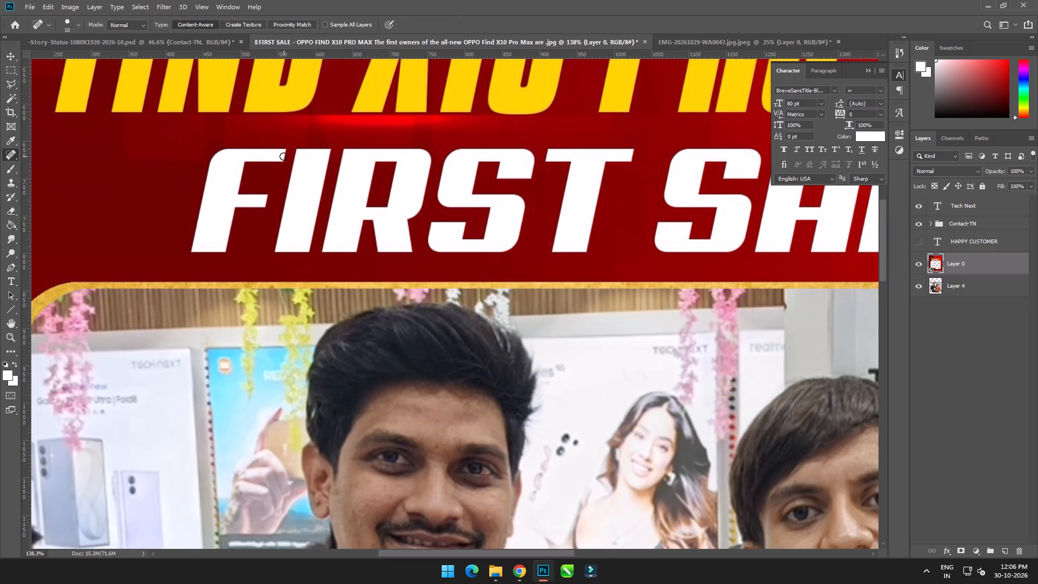
key(bracketright)
key(bracketright)
key(bracketright)
key(bracketright)
key(bracketright)
key(bracketleft)
key(bracketleft)
text([]])
drag(280, 154, 198, 245)
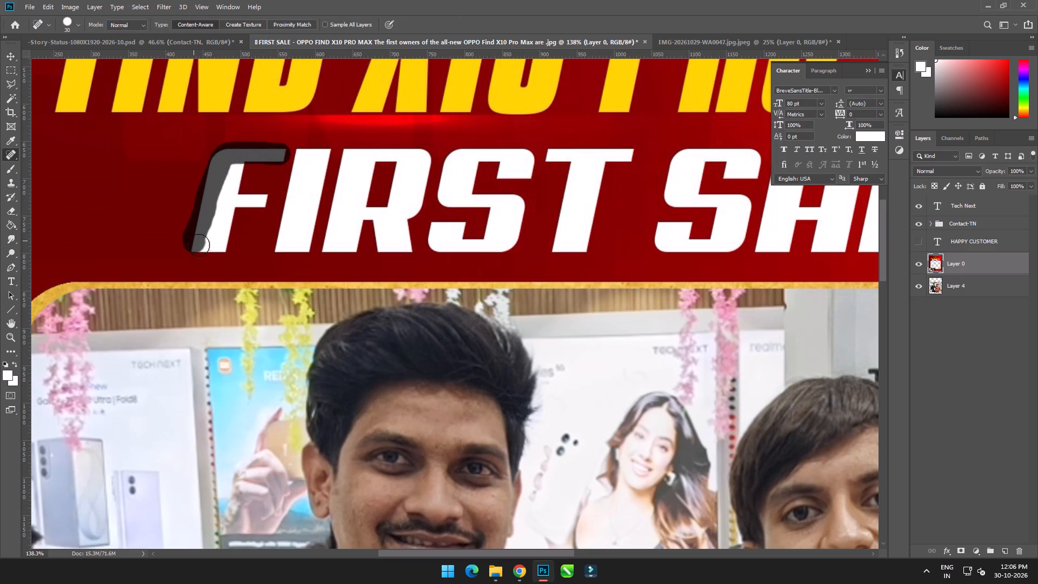
drag(198, 245, 244, 178)
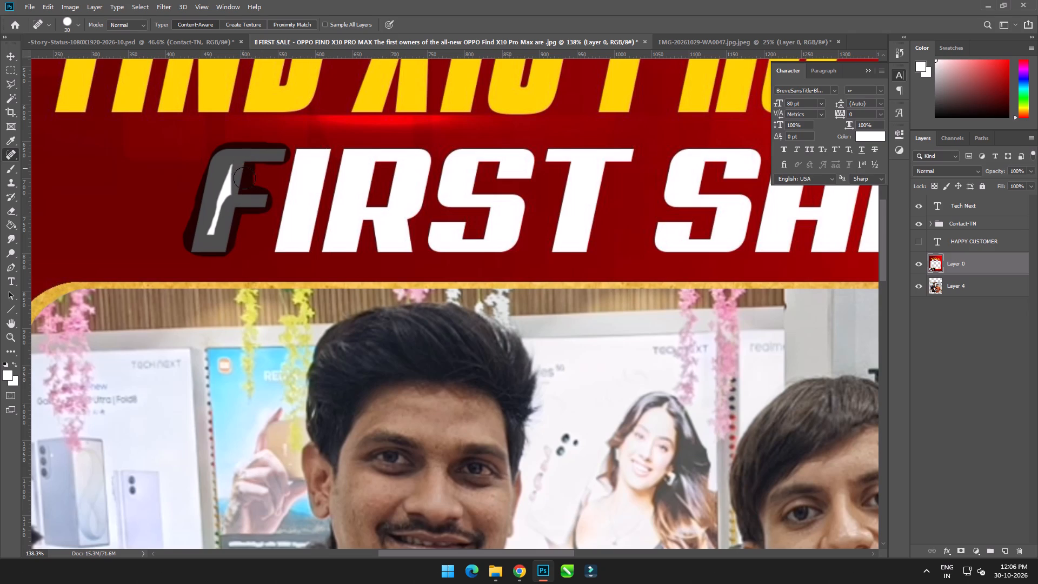
drag(244, 178, 229, 209)
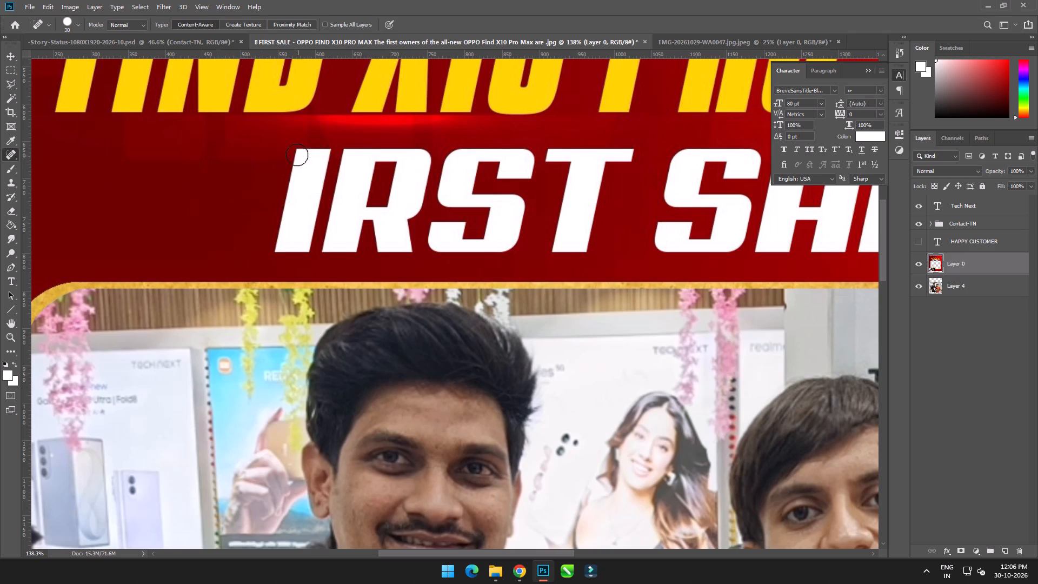
Remove the letters I and R of FIRST from Layer 0 with the content-aware Spot Healing Brush.
drag(298, 149, 292, 249)
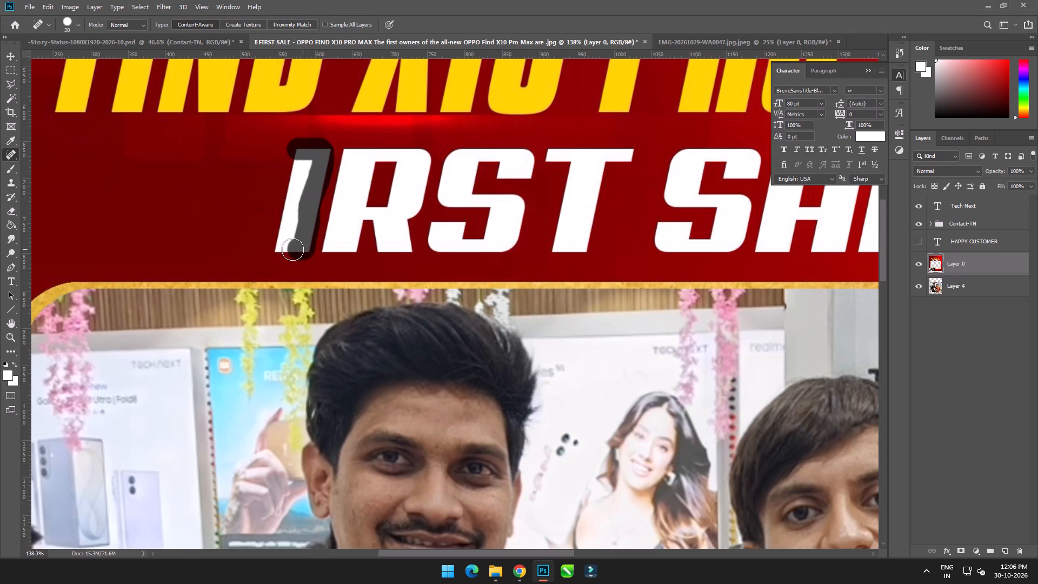
drag(292, 249, 286, 242)
drag(300, 152, 295, 229)
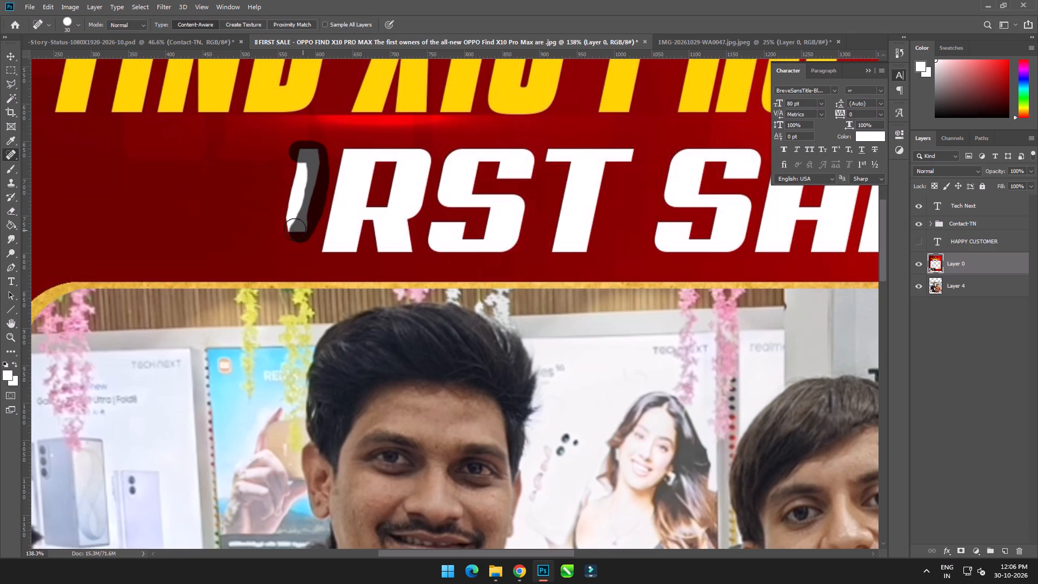
drag(295, 229, 303, 160)
drag(307, 176, 304, 193)
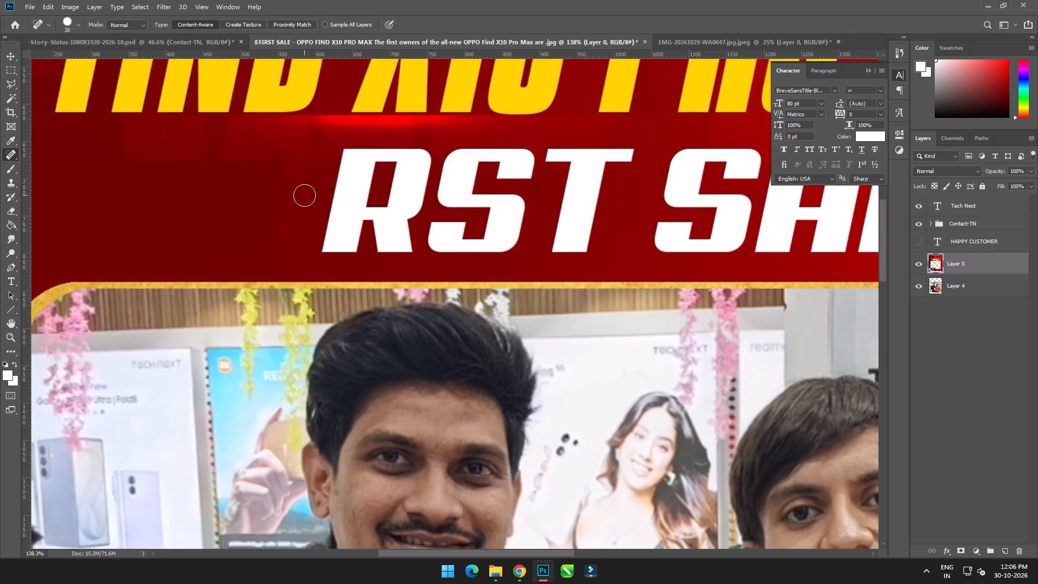
drag(344, 155, 357, 155)
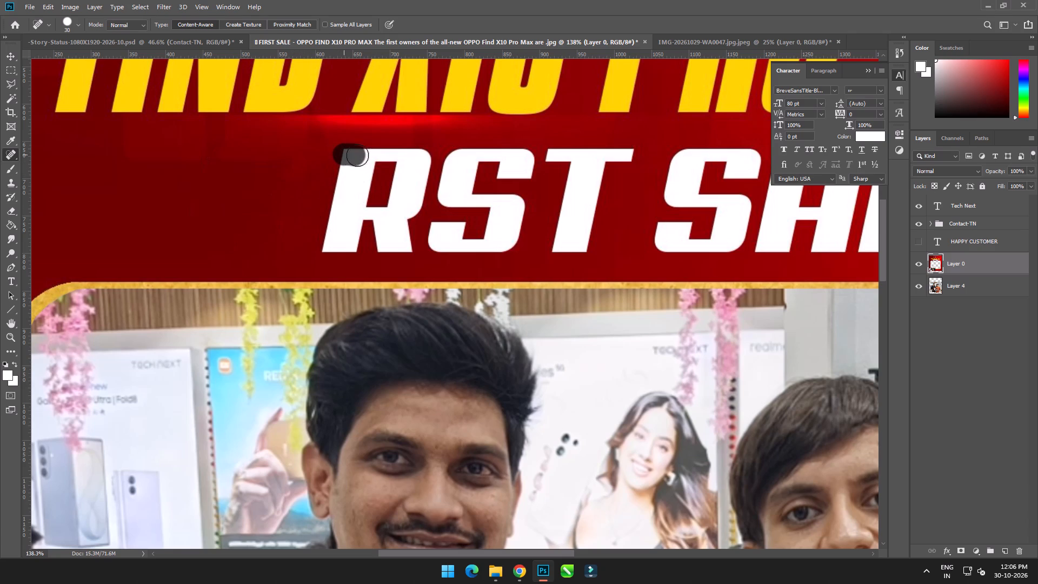
drag(357, 155, 409, 221)
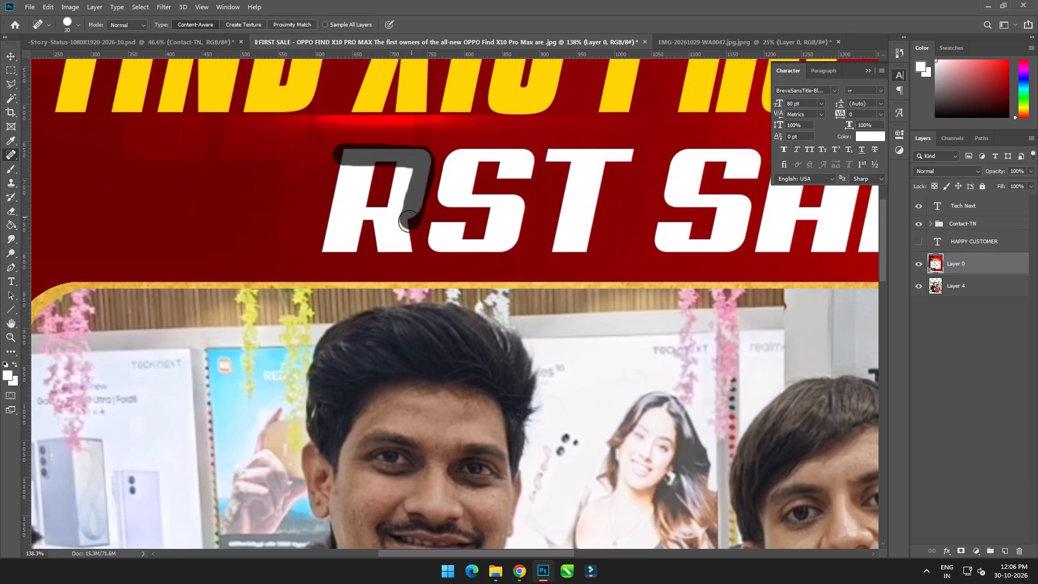
drag(409, 221, 343, 169)
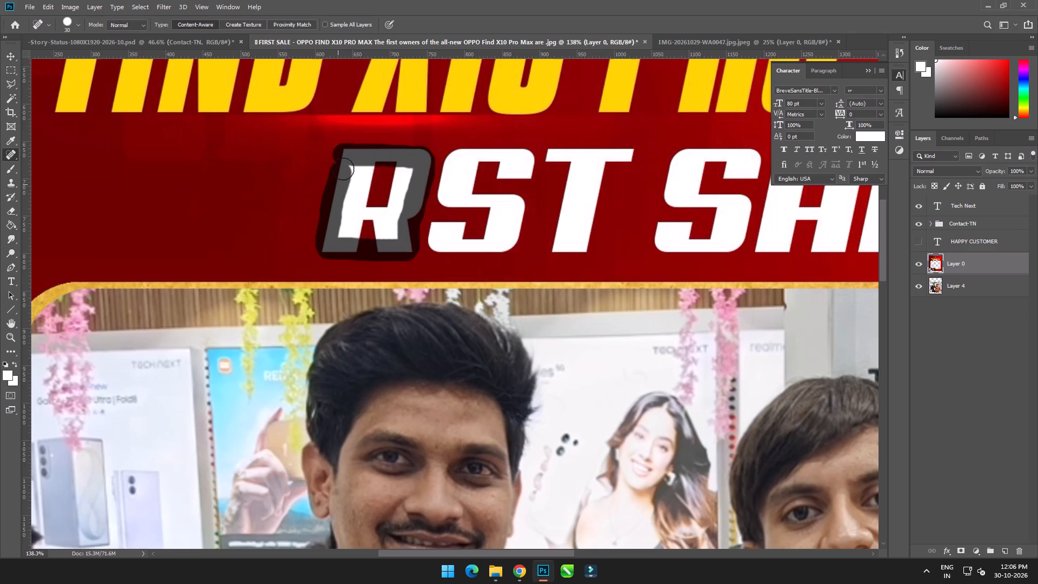
drag(343, 169, 355, 183)
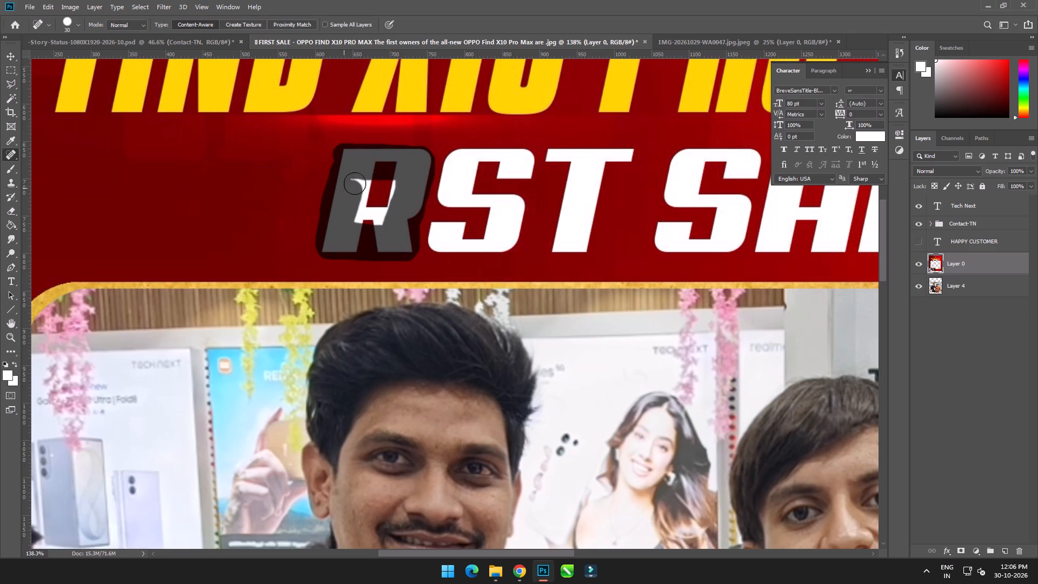
drag(355, 183, 374, 192)
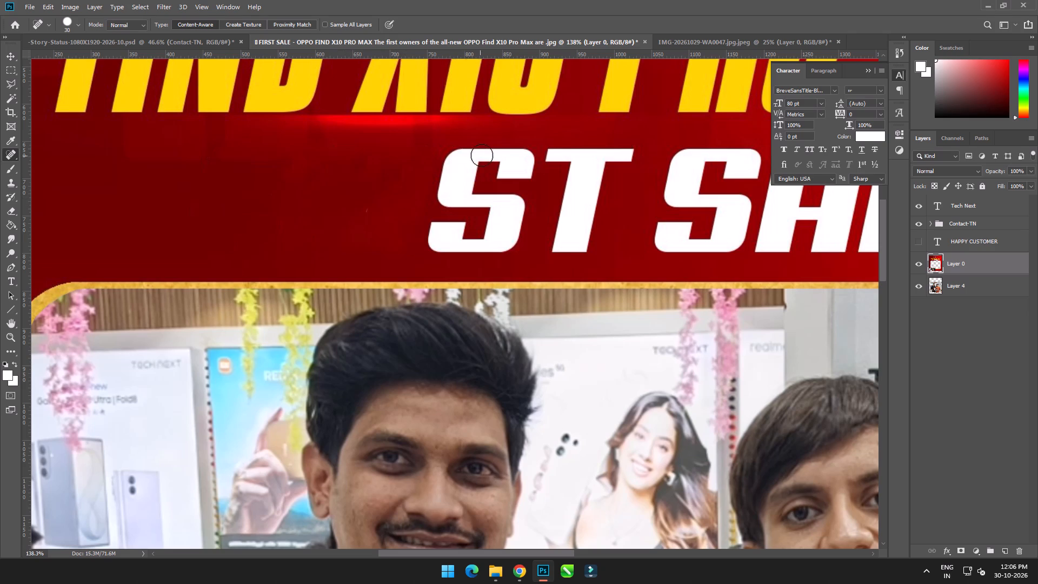
click(288, 174)
Remove the letters S and T of FIRST from Layer 0 with the content-aware Spot Healing Brush.
drag(501, 171, 501, 158)
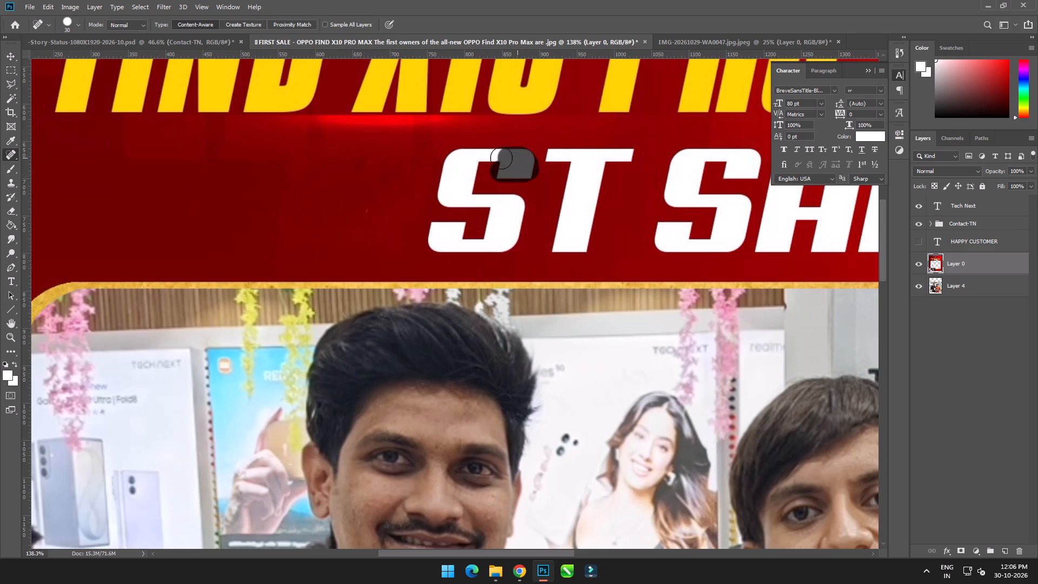
drag(501, 158, 461, 198)
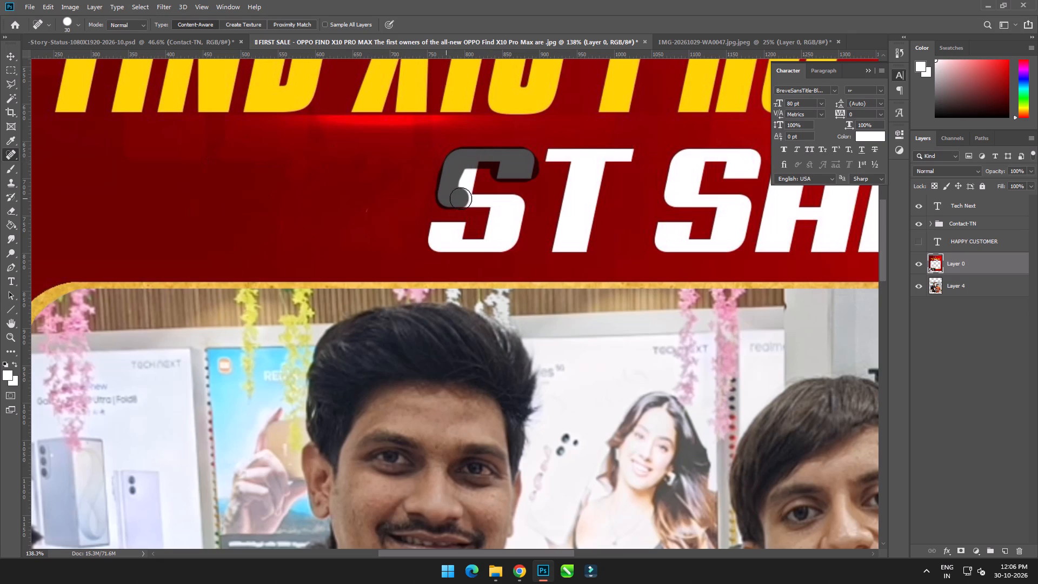
drag(461, 198, 465, 249)
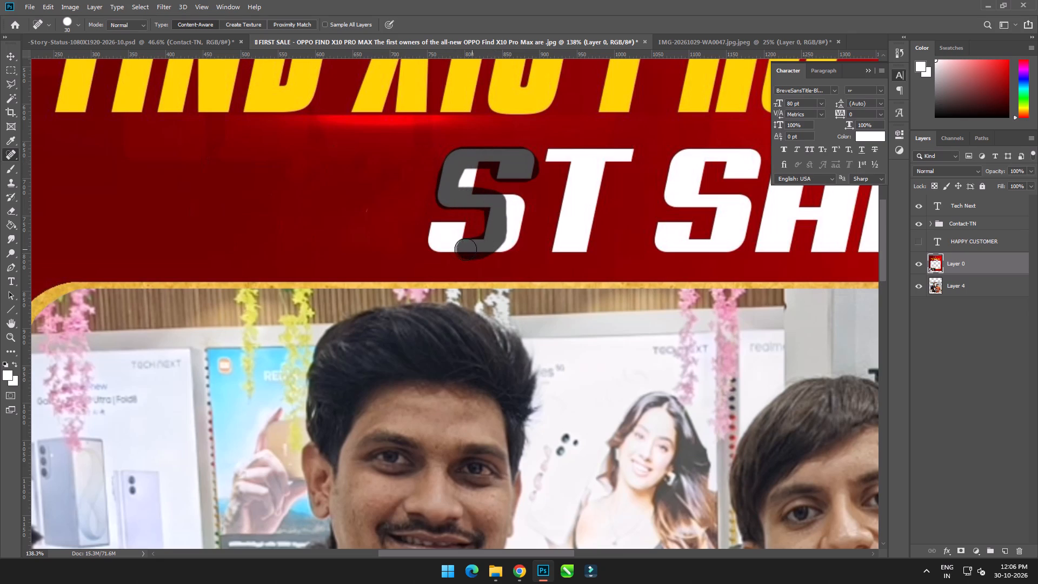
drag(465, 249, 509, 237)
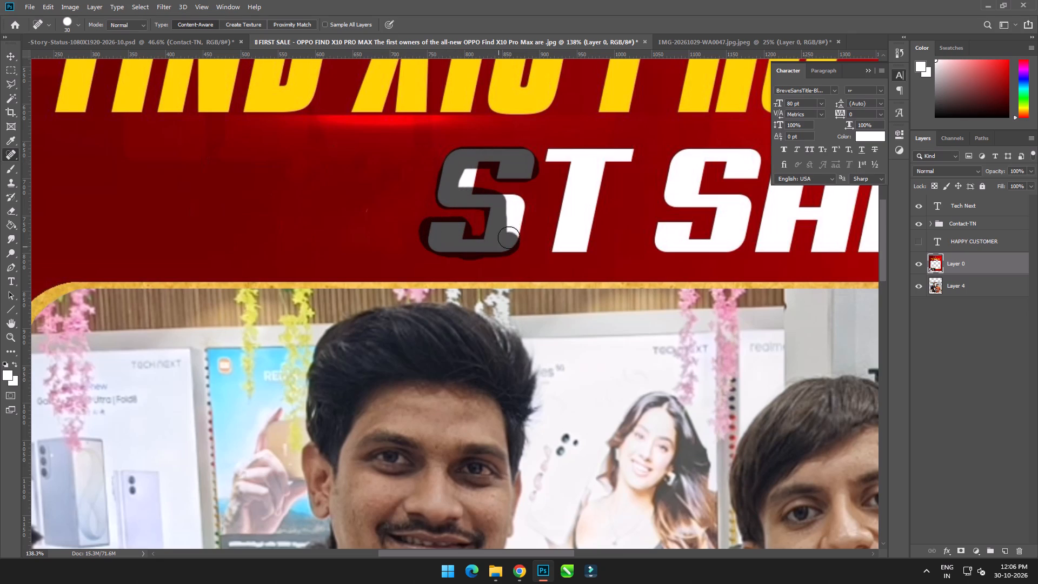
drag(509, 237, 508, 209)
drag(528, 154, 522, 154)
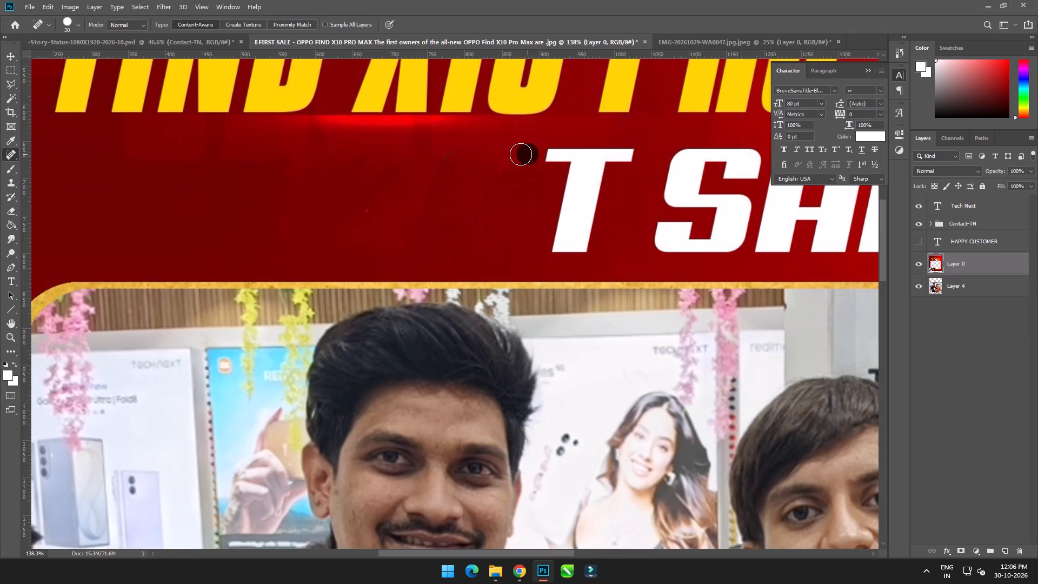
drag(464, 151, 444, 171)
drag(434, 187, 442, 207)
drag(547, 153, 576, 249)
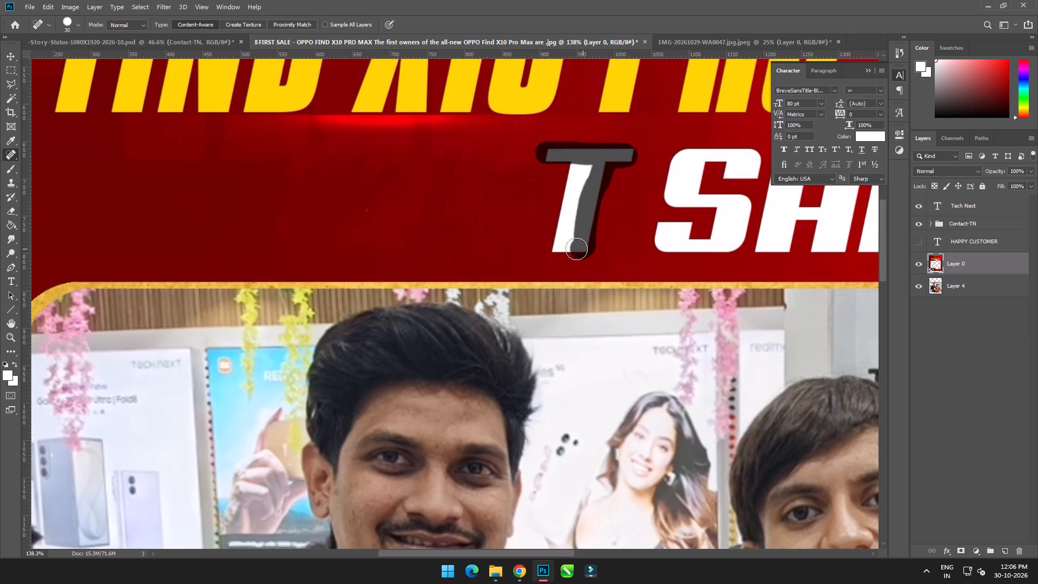
drag(576, 249, 573, 245)
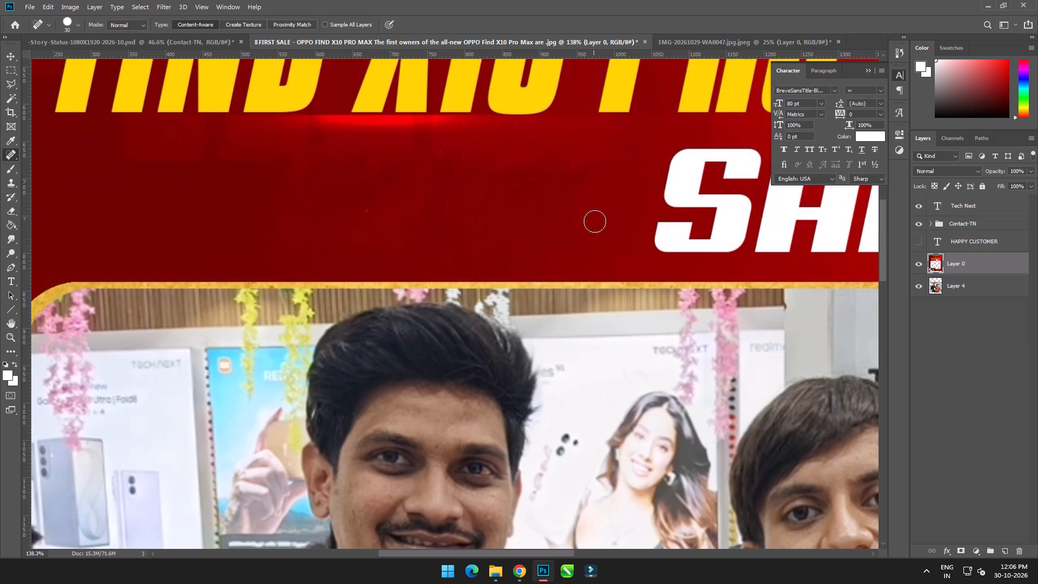
Remove the letter S of SALE with the Spot Healing Brush, including the white and yellow fragments left in its place.
key(space)
key(space)
key(space)
key(space)
key(space)
key(space)
key(space)
key(space)
key(space)
key(space)
key(space)
key(space)
key(space)
key(space)
key(space)
key(space)
key(space)
key(space)
key(space)
key(space)
drag(634, 213, 252, 206)
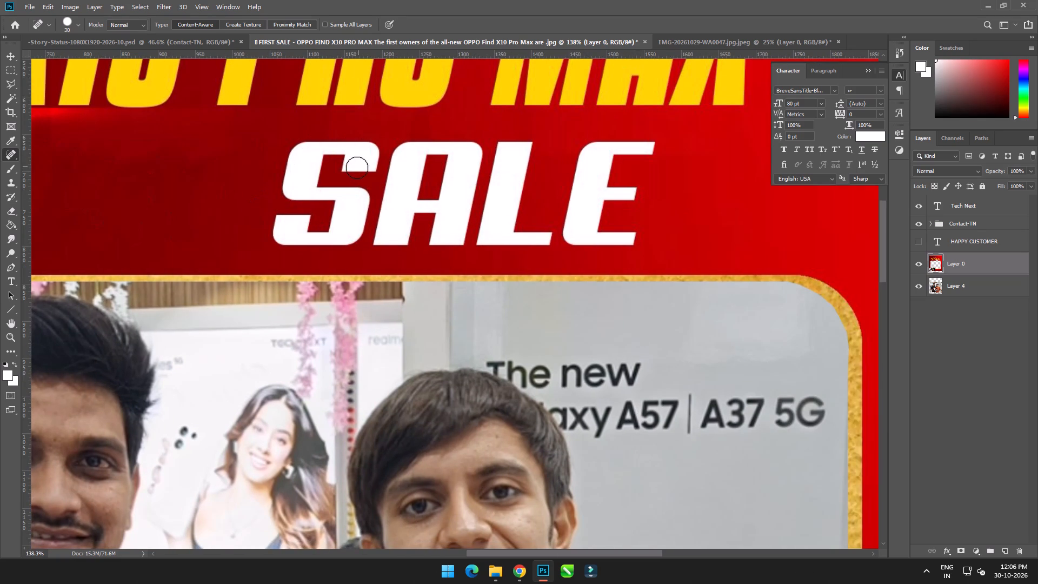
drag(345, 163, 371, 154)
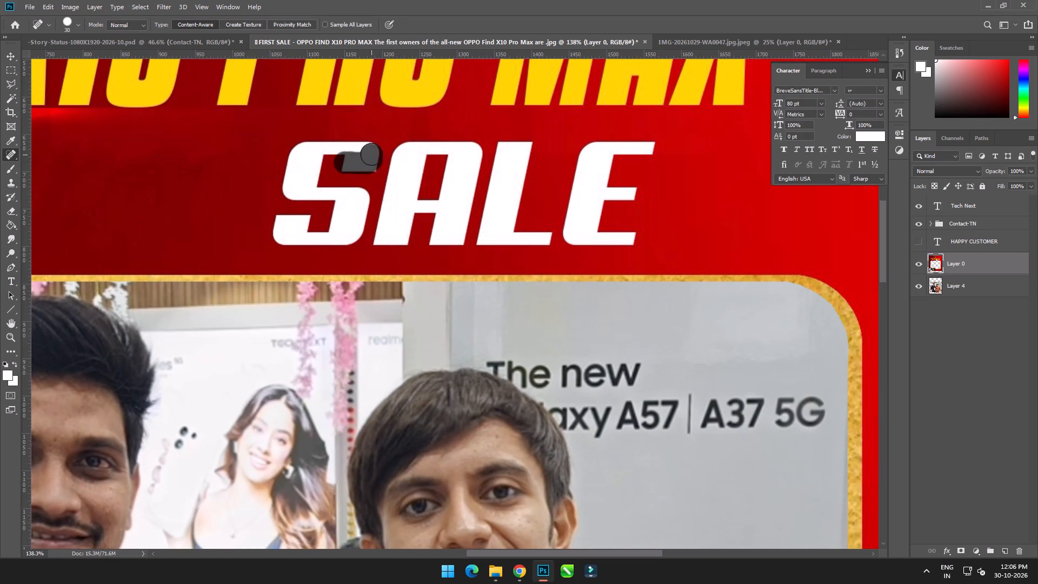
drag(371, 154, 283, 221)
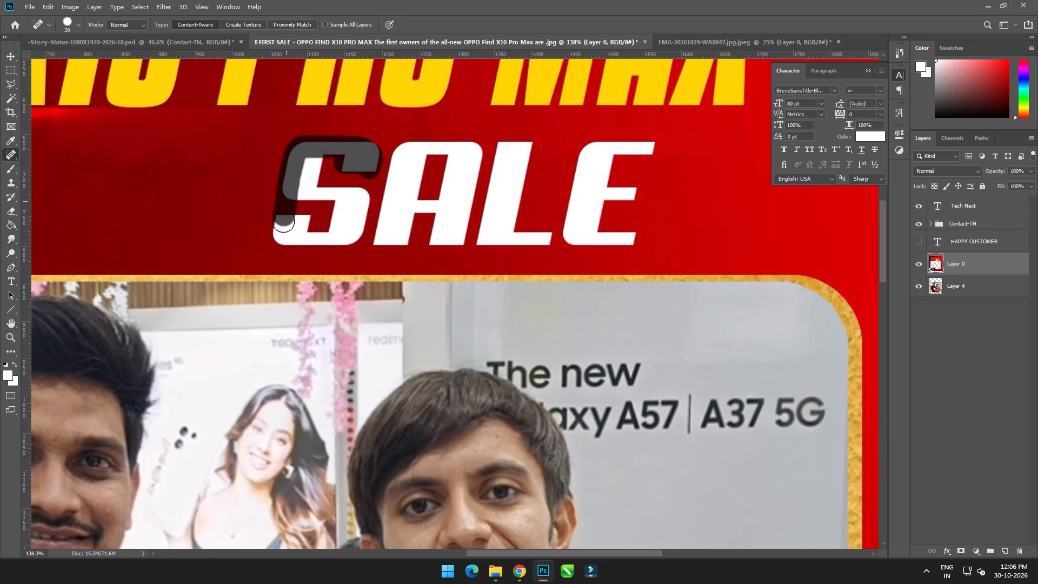
drag(283, 221, 355, 194)
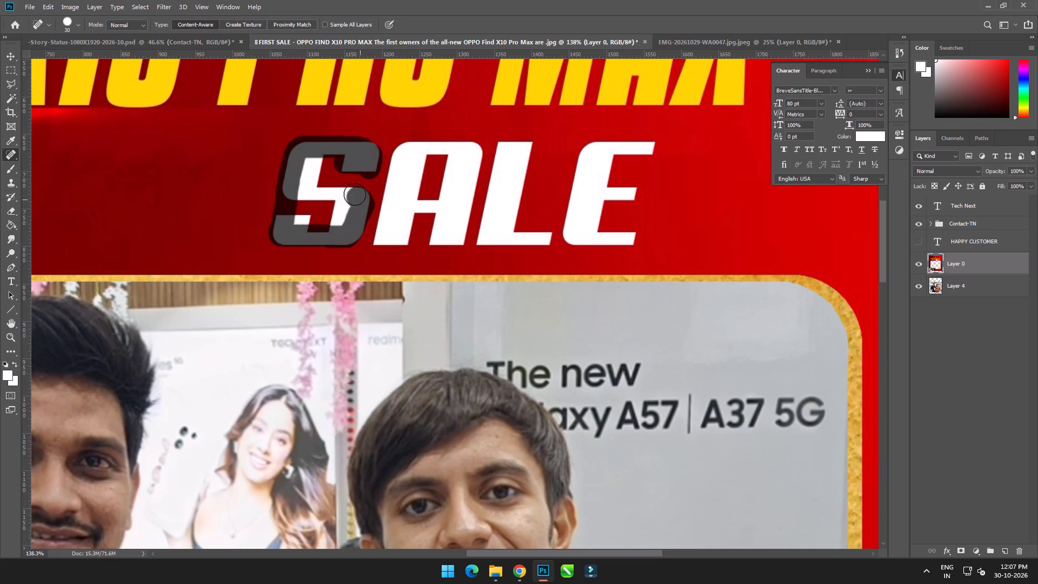
drag(355, 194, 341, 204)
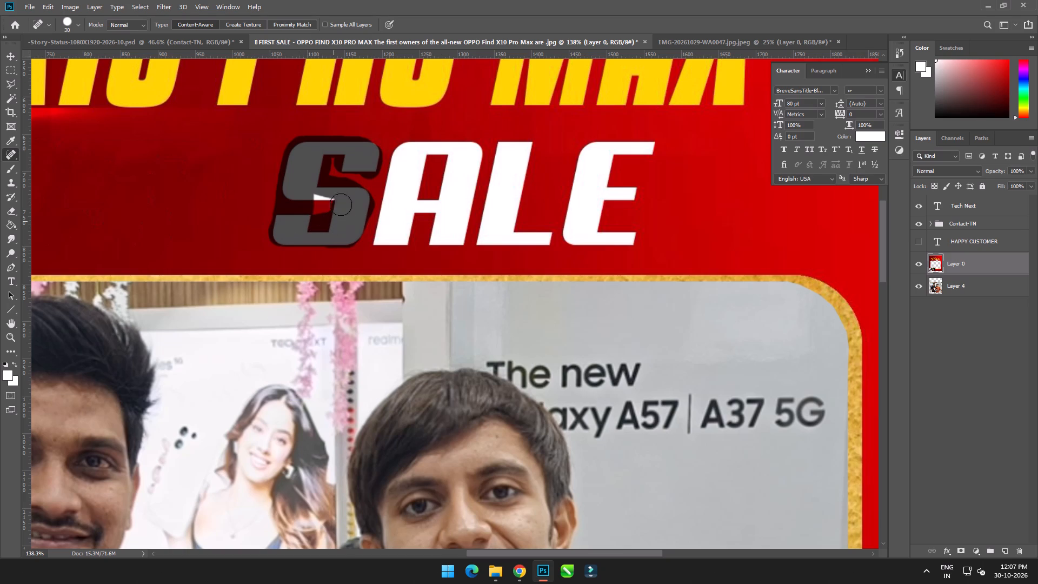
drag(341, 204, 334, 194)
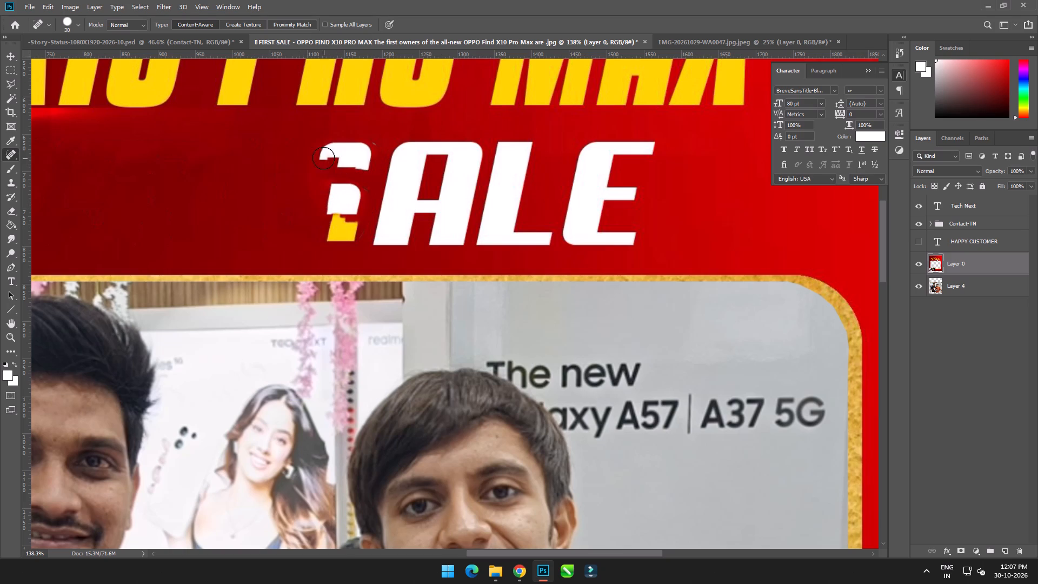
drag(323, 156, 327, 156)
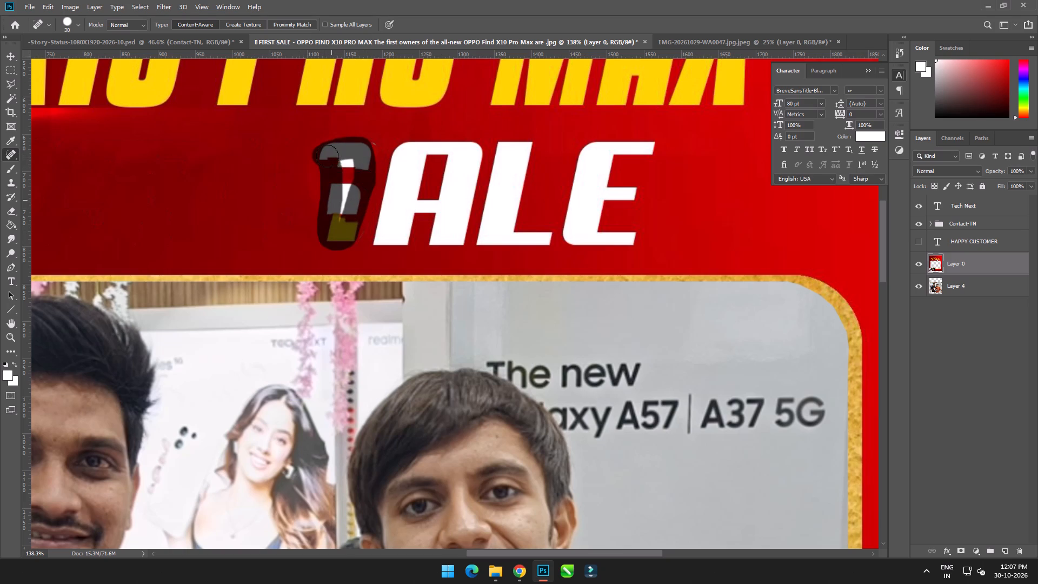
drag(327, 156, 338, 235)
click(328, 215)
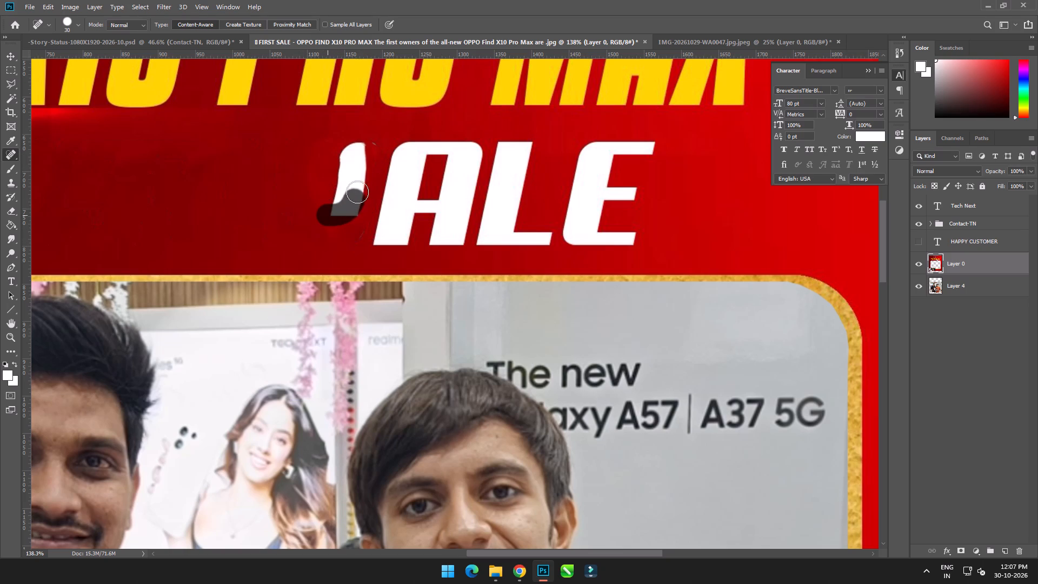
click(312, 174)
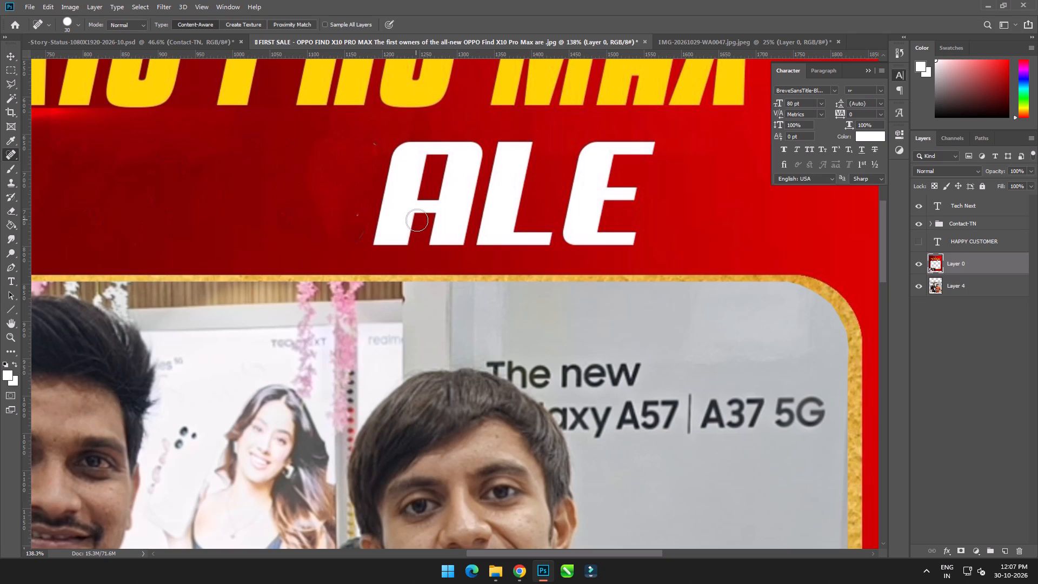
Marquee-select the remaining letters ALE, erase them with Content-Aware Fill output to the current layer, and clear the selection.
key(m)
drag(662, 135, 311, 255)
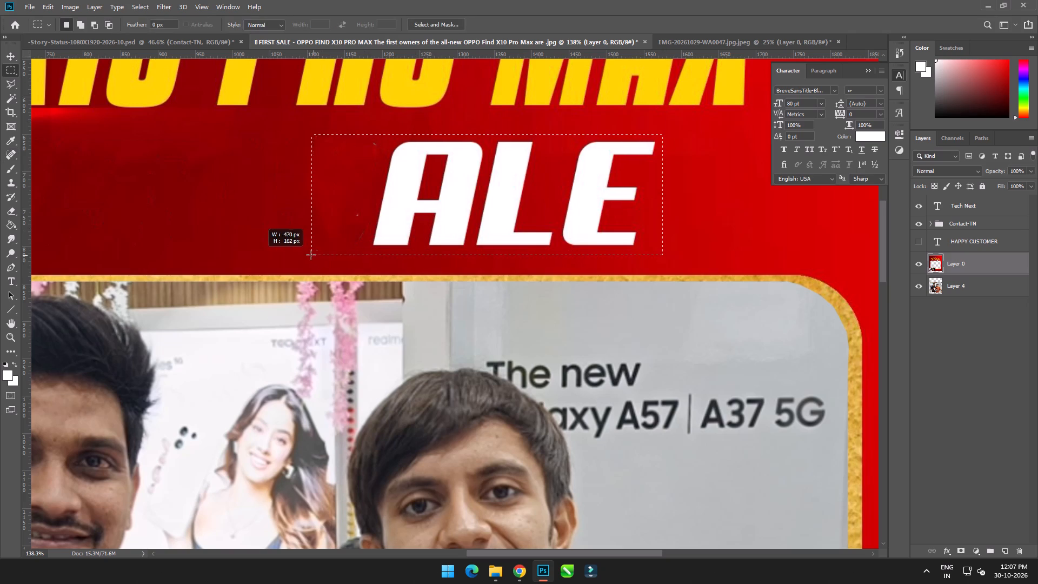
drag(311, 255, 369, 249)
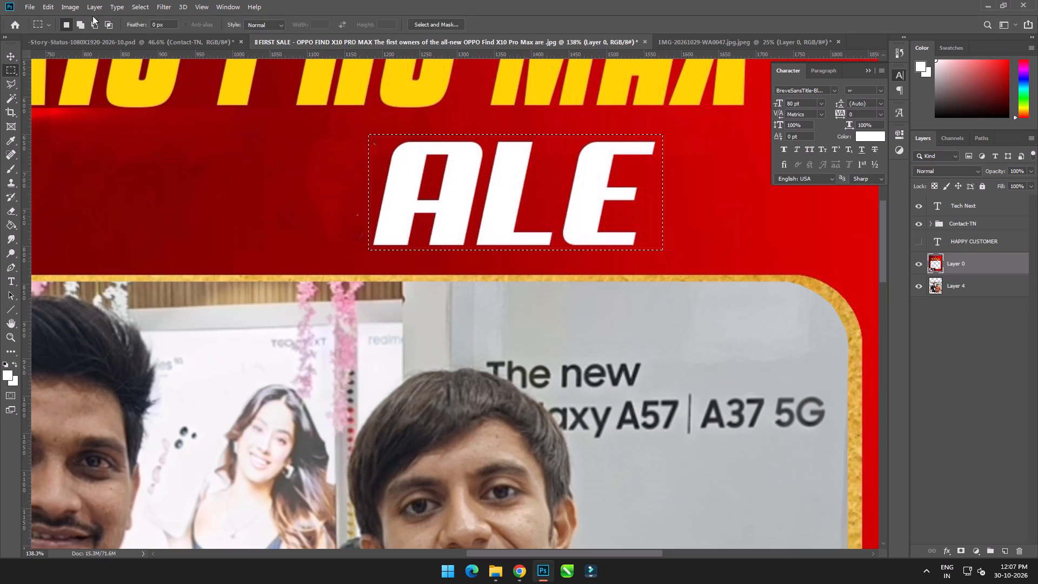
click(50, 6)
click(68, 198)
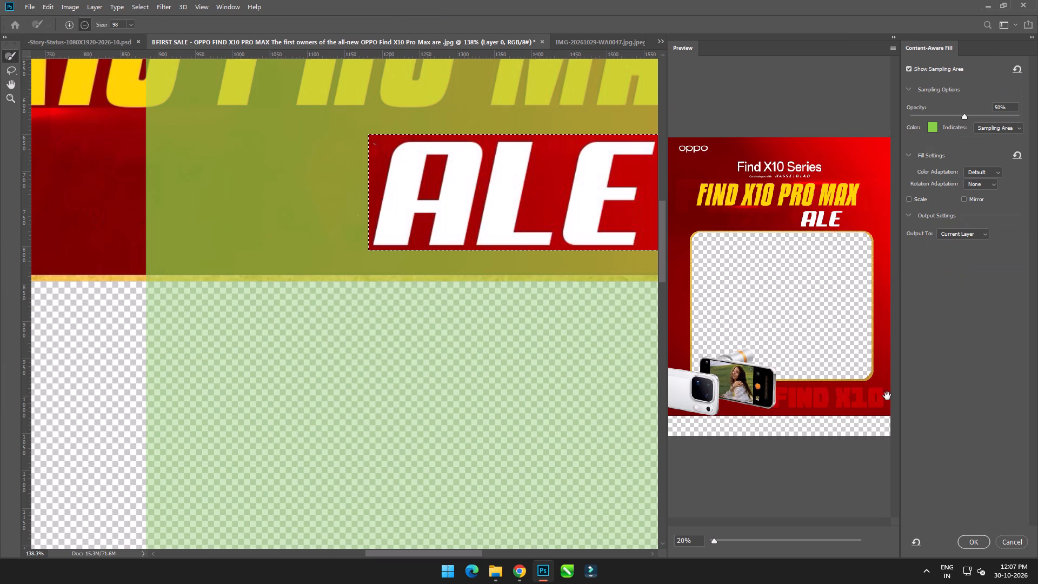
click(970, 541)
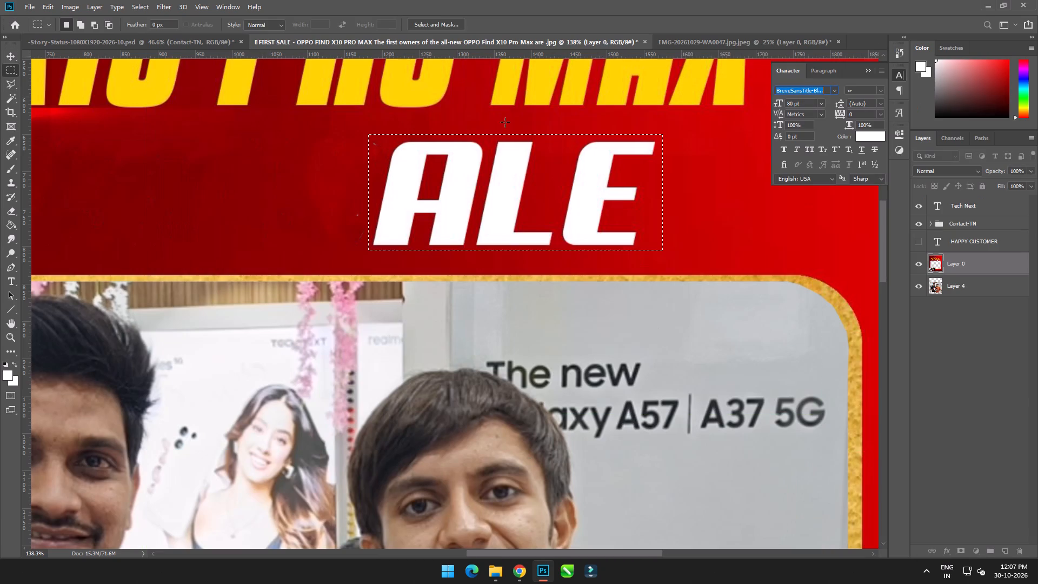
click(510, 110)
Show the HAPPY CUSTOMER text layer again and make it the active layer.
alt+scroll(520, 167, down, 9)
alt+scroll(436, 189, up, 2)
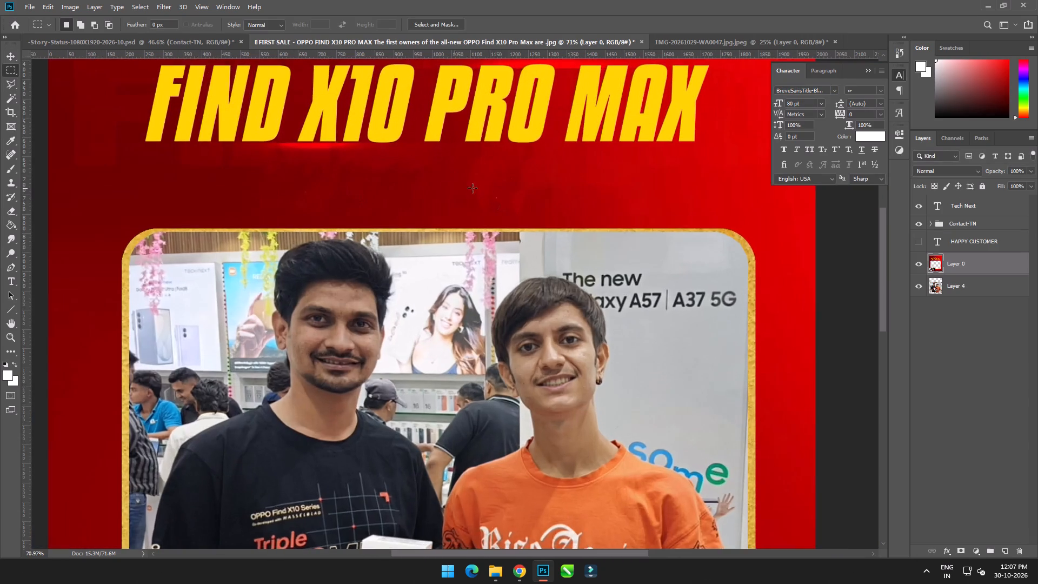
alt+scroll(484, 190, down, 10)
alt+scroll(502, 203, up, 1)
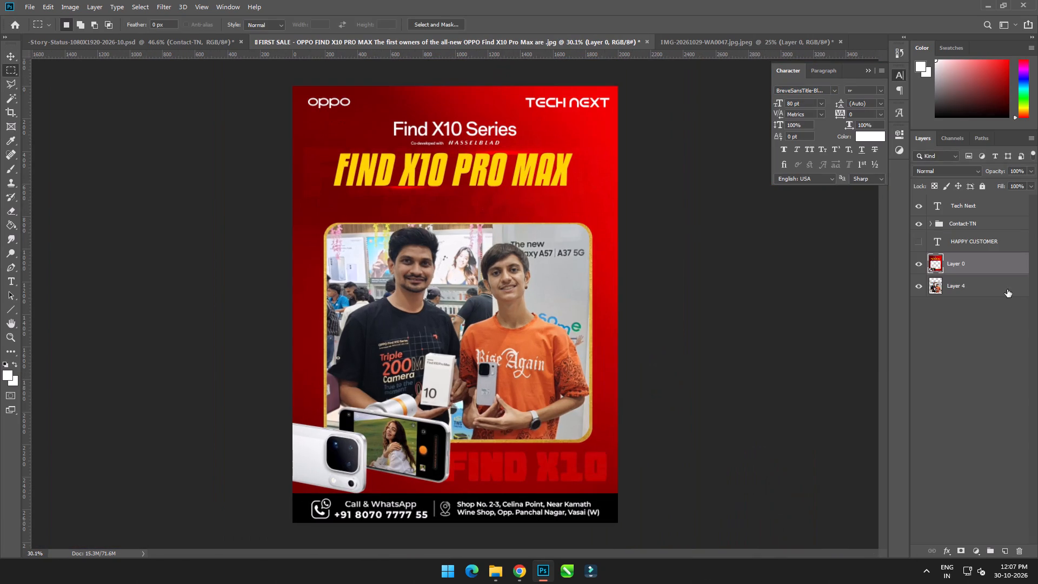
click(917, 237)
alt+scroll(425, 202, up, 3)
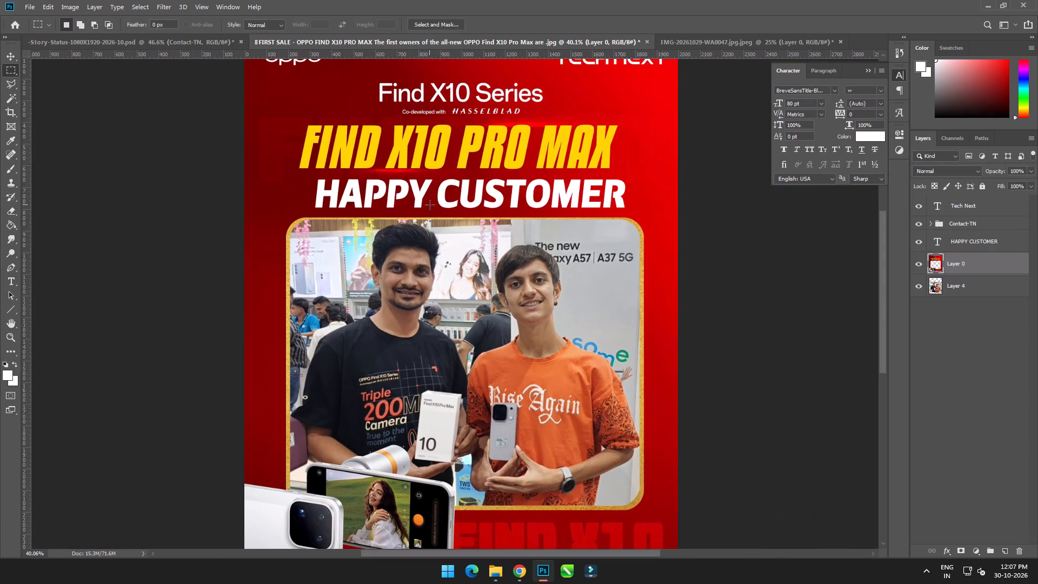
click(974, 249)
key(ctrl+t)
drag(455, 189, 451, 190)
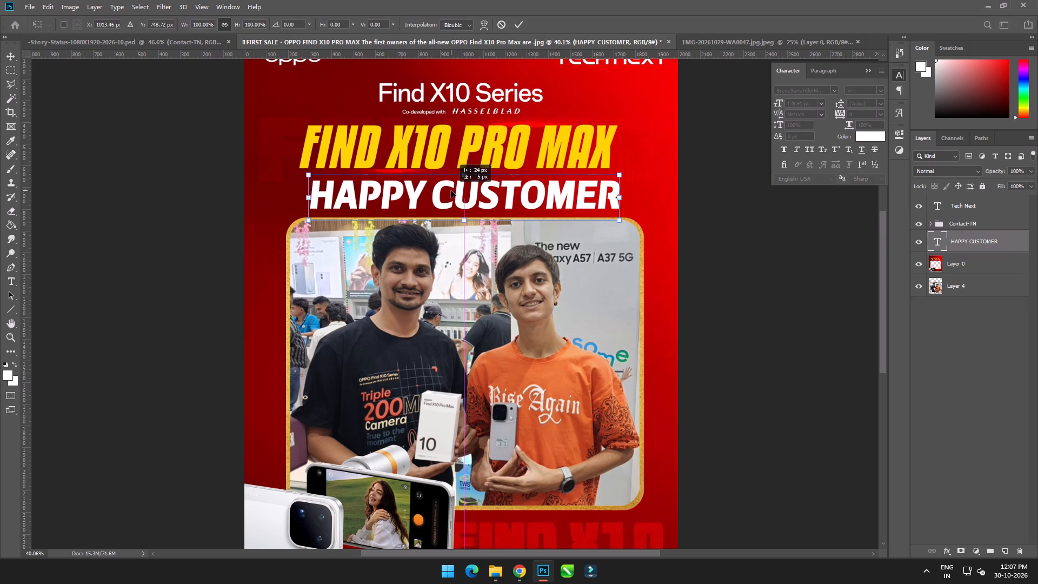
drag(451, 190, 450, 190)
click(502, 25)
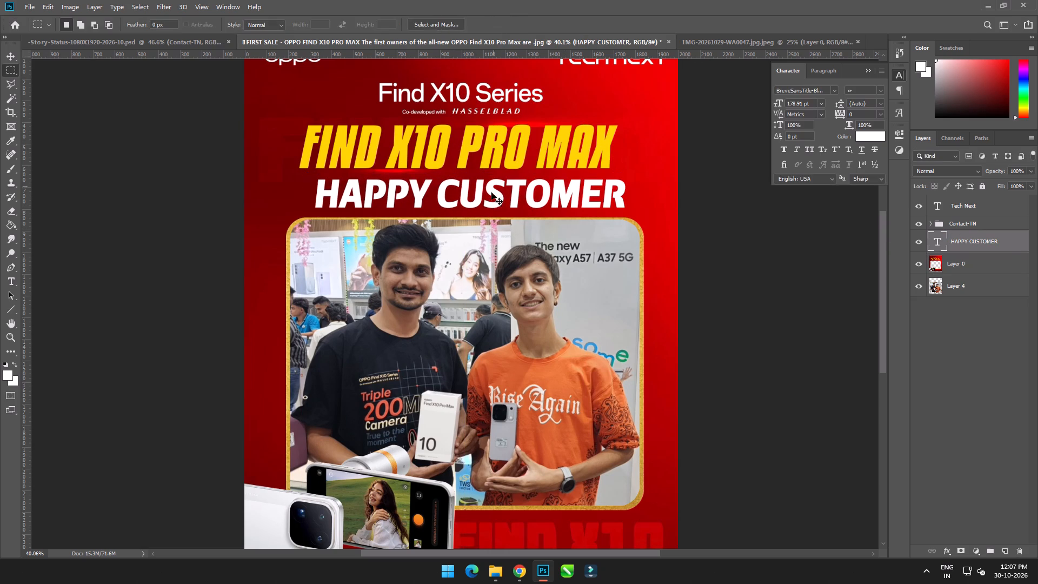
Move the HAPPY CUSTOMER text to the poster's horizontal centre and scale it down to about 90% with Free Transform.
key(ctrl+t)
drag(506, 193, 498, 193)
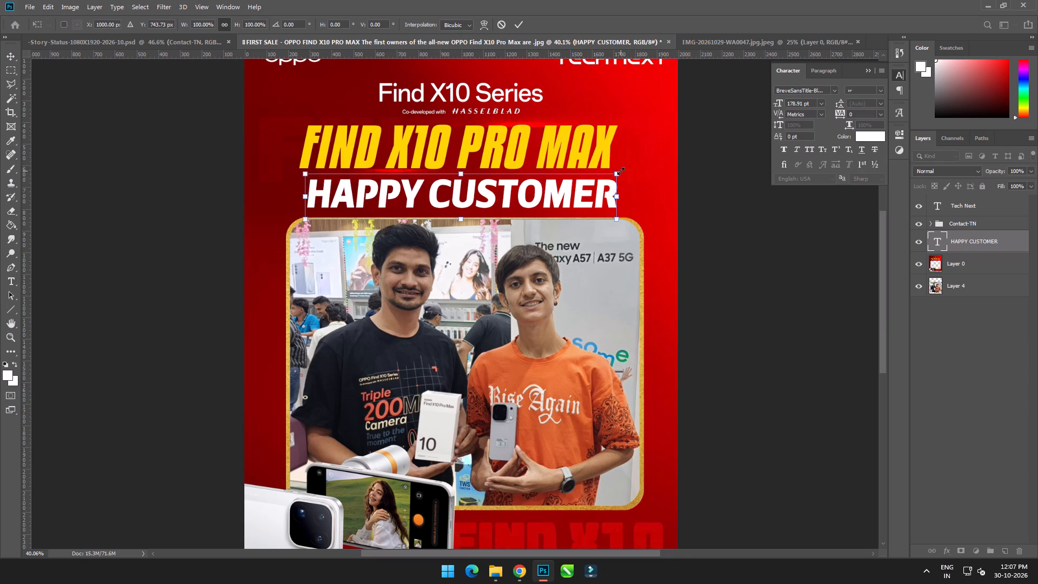
drag(621, 171, 596, 160)
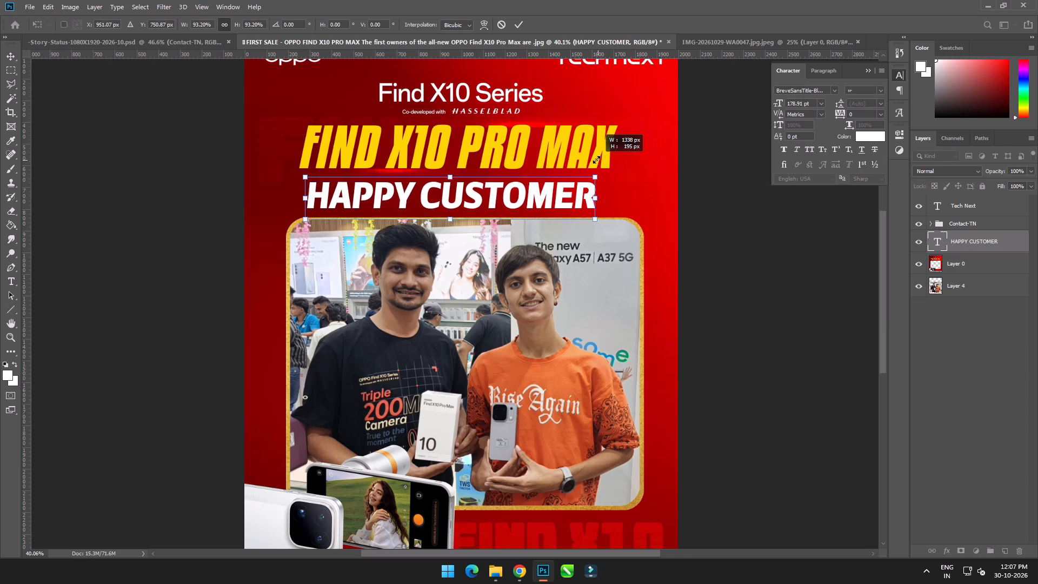
drag(596, 160, 586, 158)
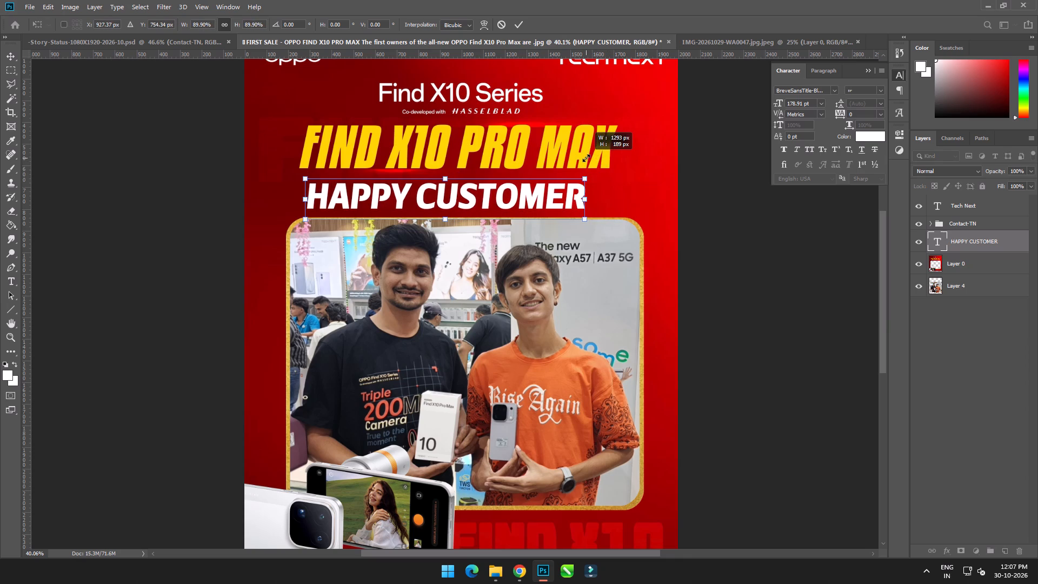
Scale the HAPPY CUSTOMER text to about 90.24% and centre it between the yellow heading and photo, at about X 1000 px, Y 741.5 px.
drag(586, 158, 588, 158)
click(452, 197)
drag(444, 197, 448, 197)
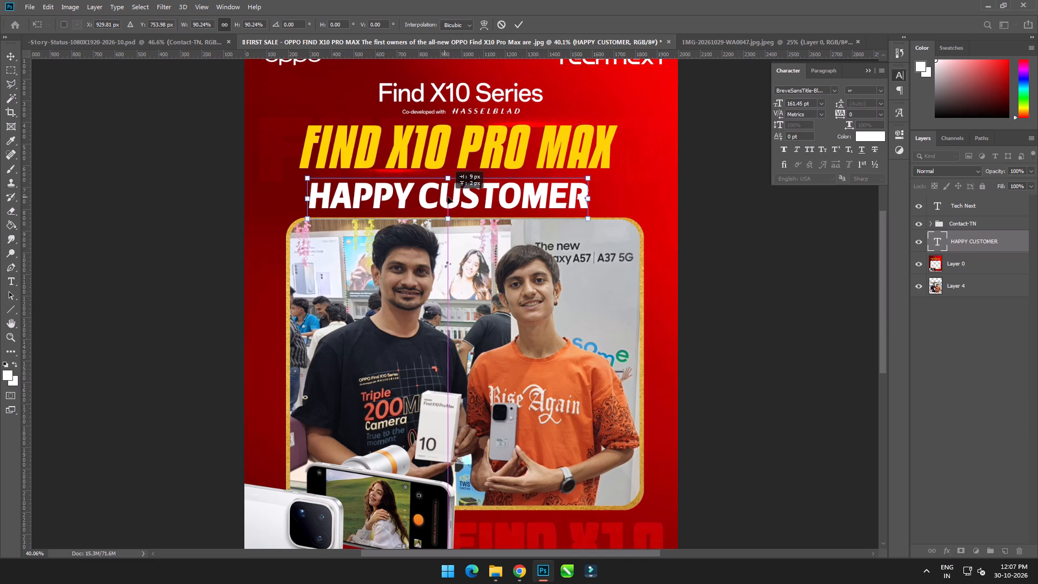
drag(448, 197, 456, 196)
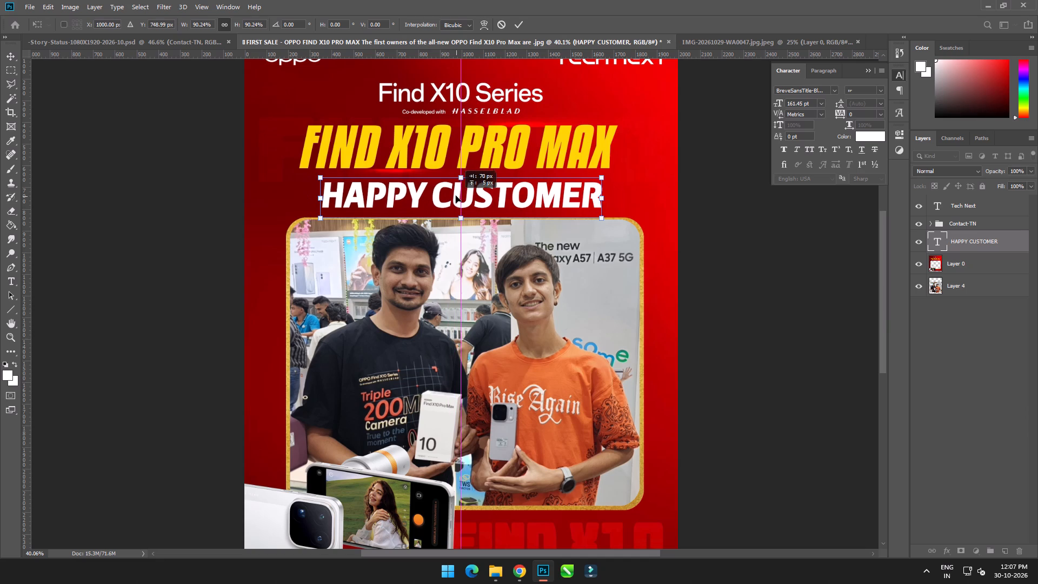
drag(456, 196, 457, 191)
key(Down)
key(Down)
key(Down)
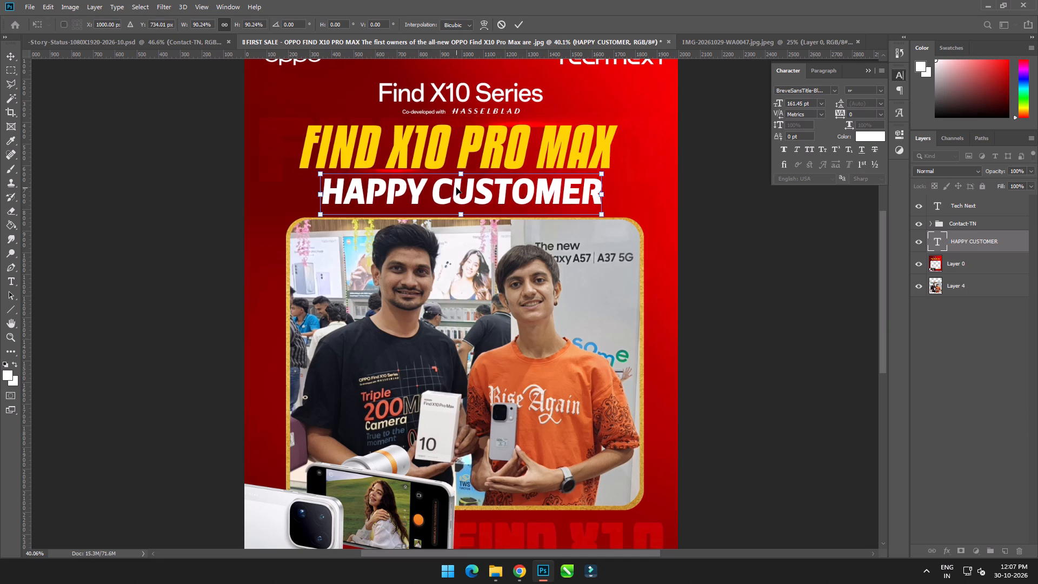
key(Down)
key(Down)
key(Down)
click(522, 23)
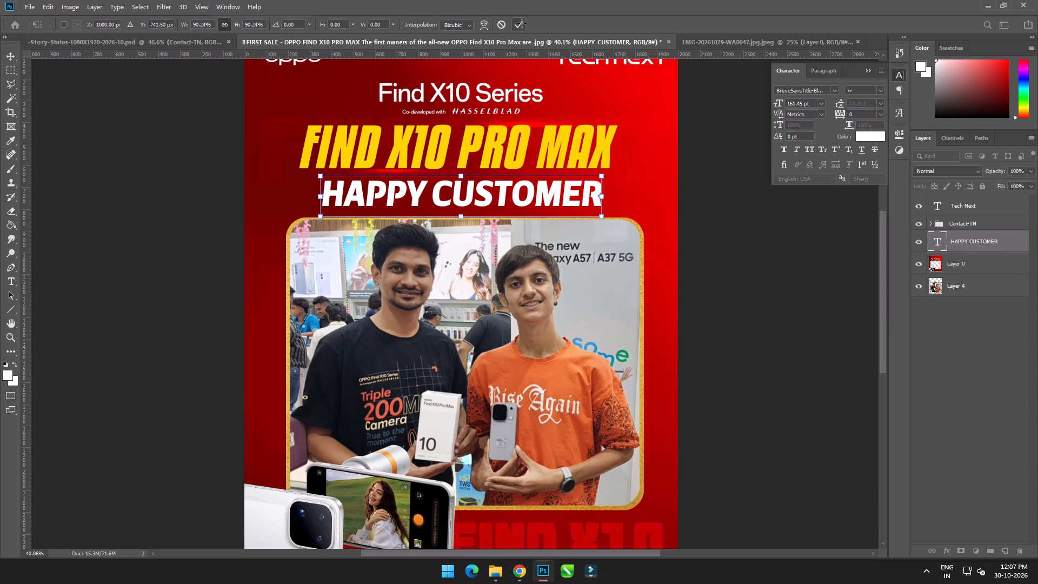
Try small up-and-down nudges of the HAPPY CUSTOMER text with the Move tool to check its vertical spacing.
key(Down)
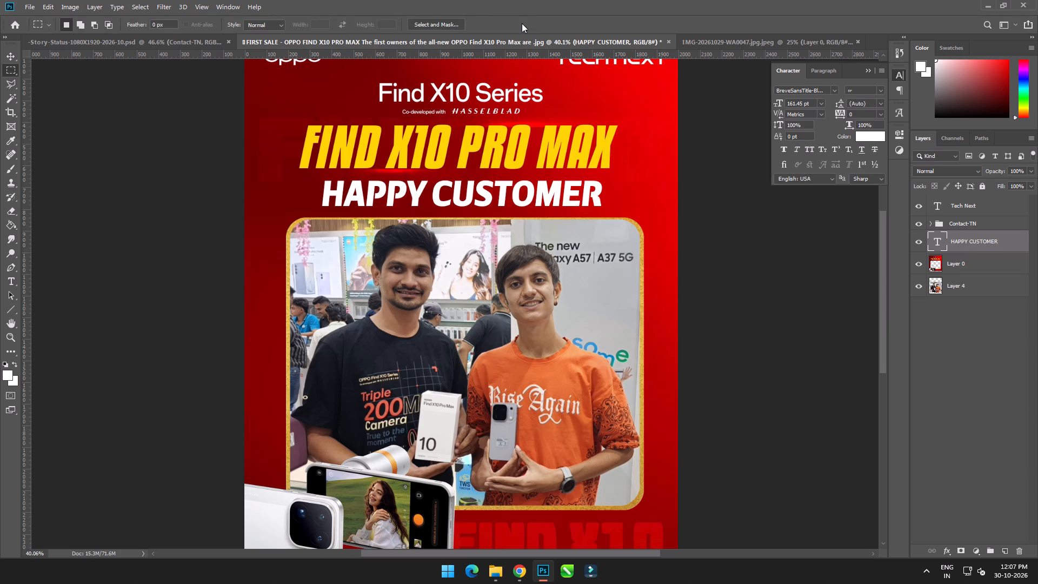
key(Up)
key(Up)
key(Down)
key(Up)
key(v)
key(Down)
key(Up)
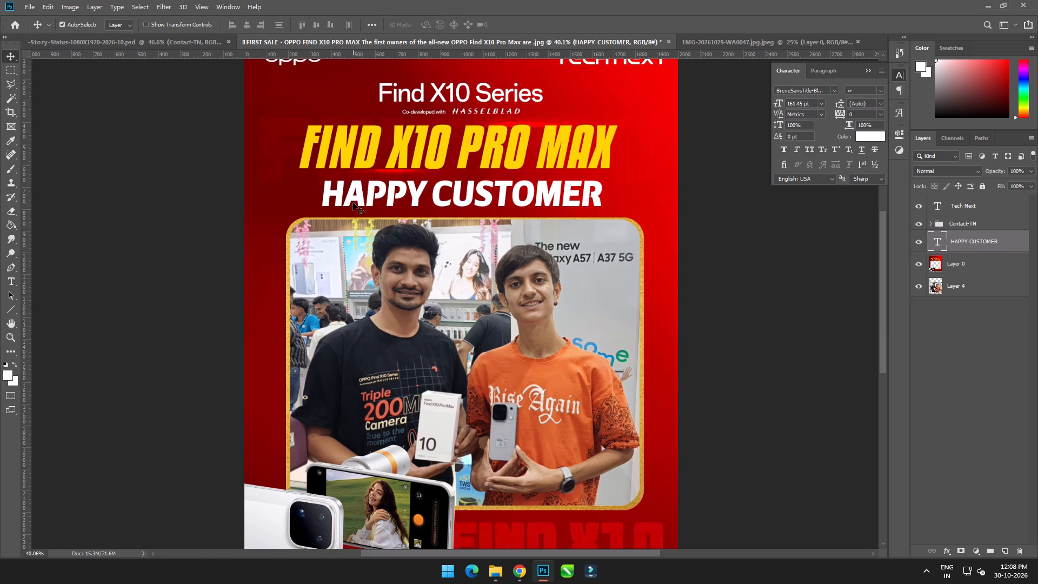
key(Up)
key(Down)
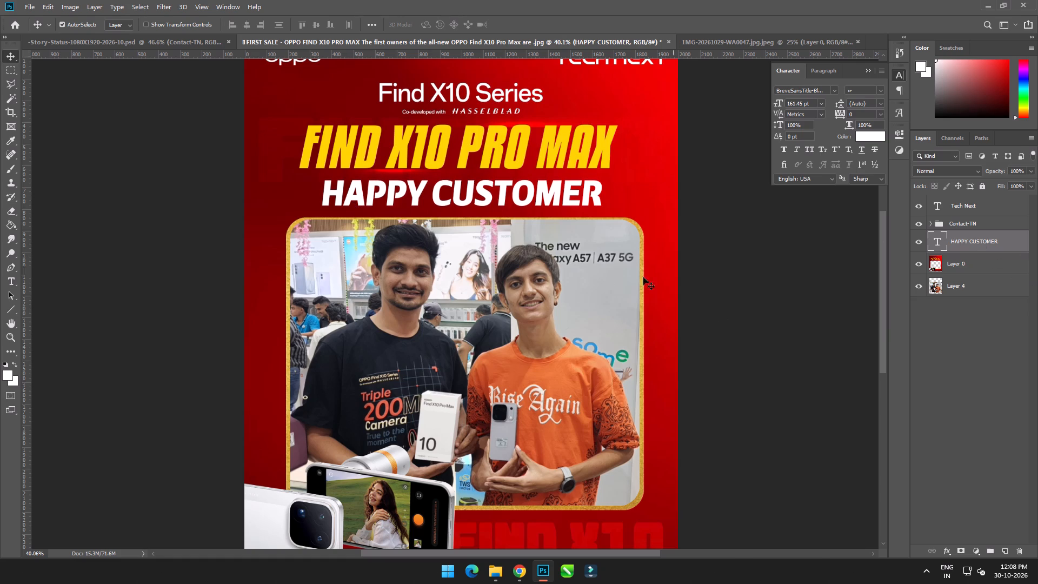
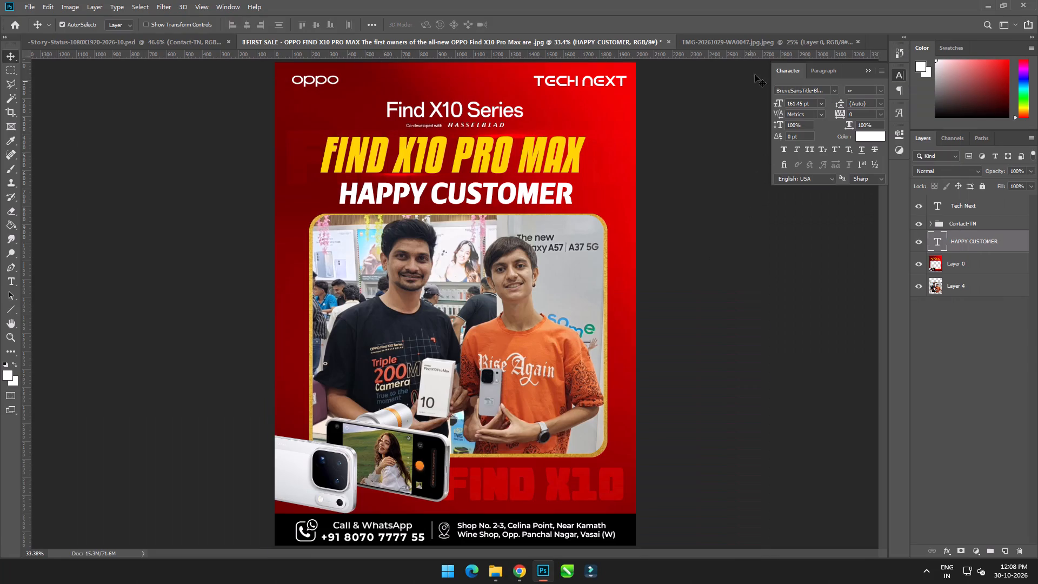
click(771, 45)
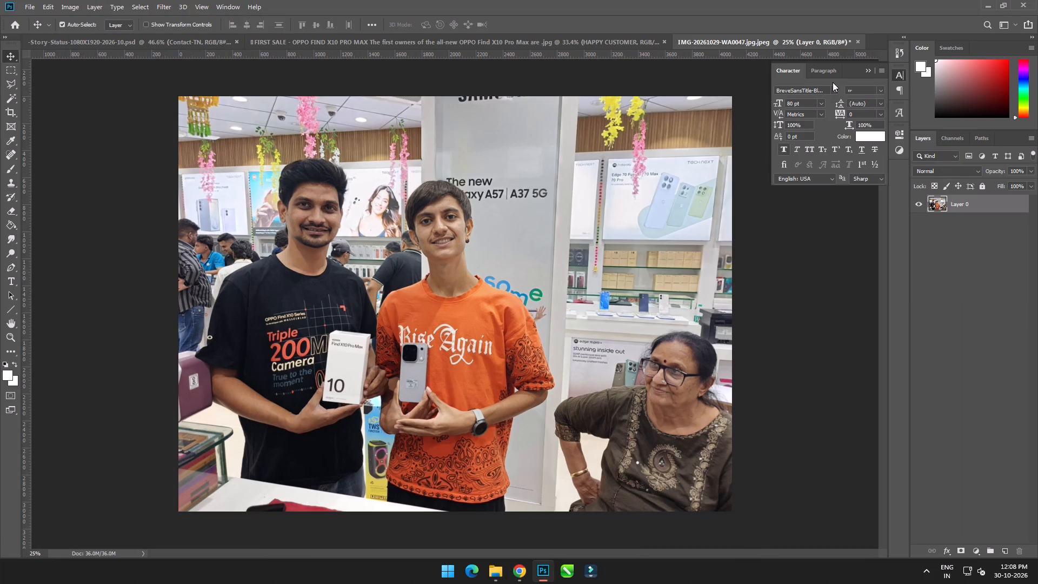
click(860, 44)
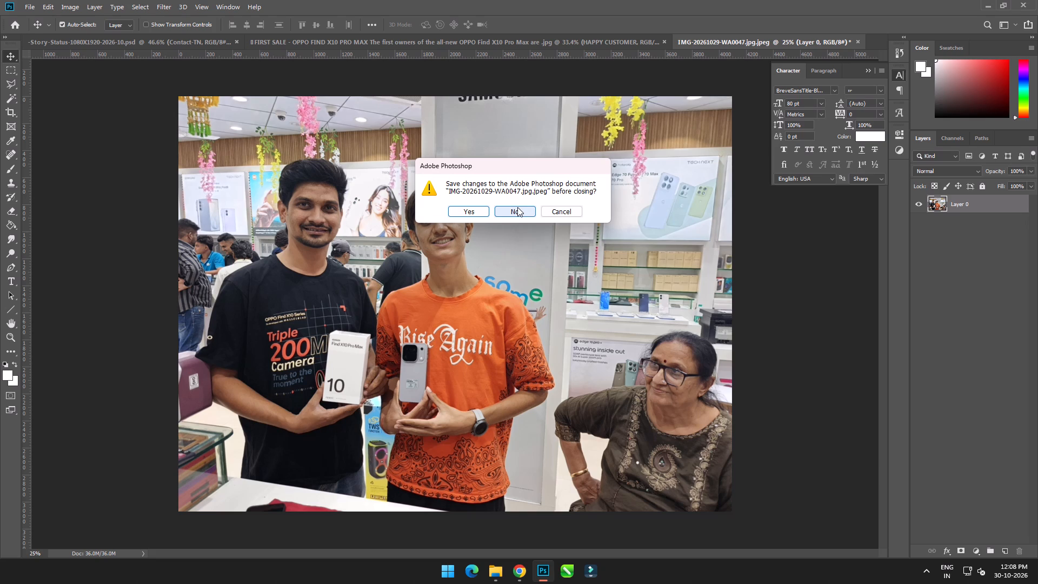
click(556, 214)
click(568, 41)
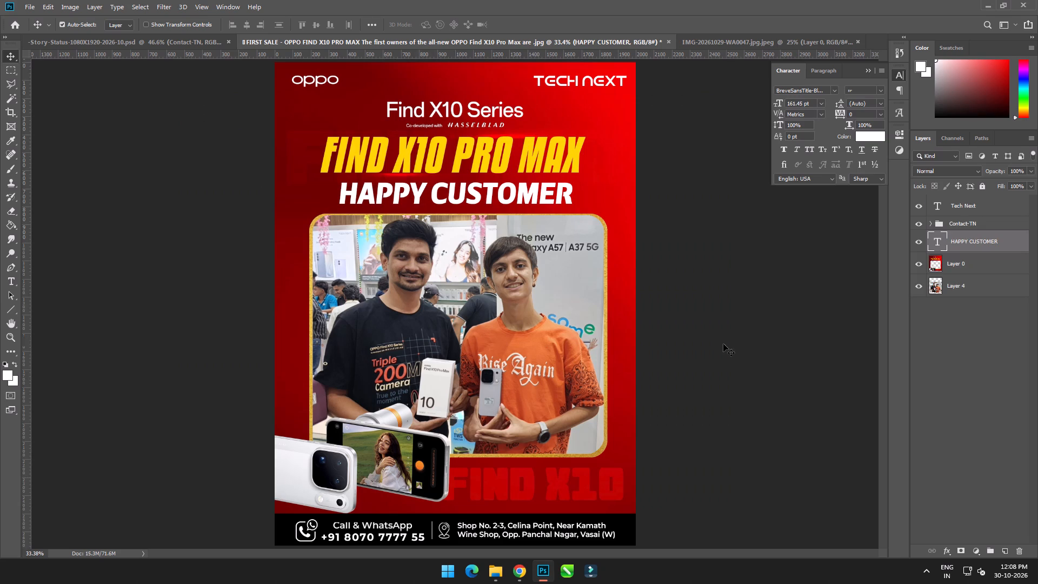
Start a Free Transform on the HAPPY CUSTOMER text below the FIND X10 PRO MAX heading.
key(ctrl+t)
alt+scroll(465, 149, up, 6)
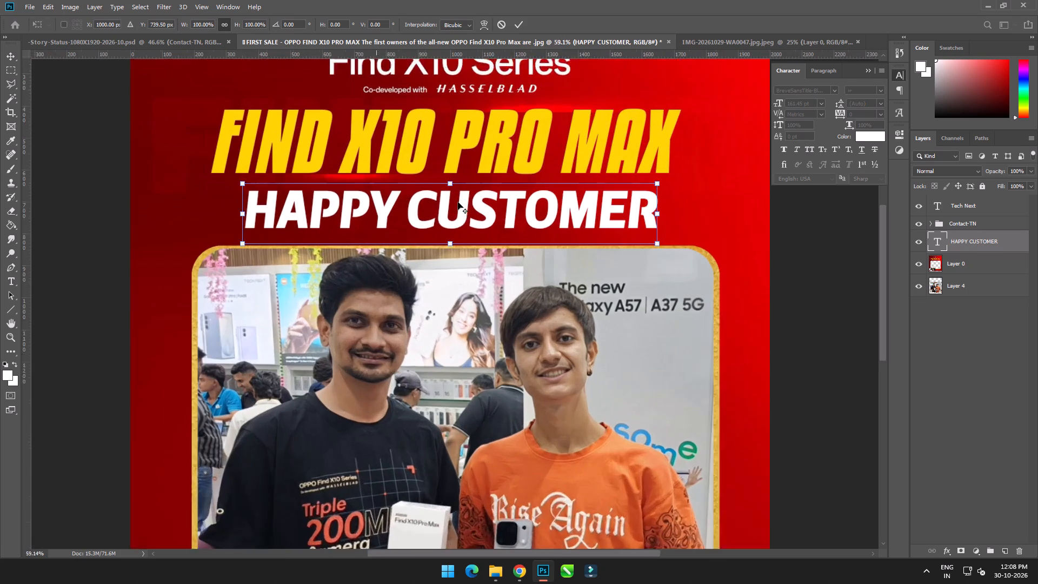
Scale the HAPPY CUSTOMER text down to about 93.5% and nudge it slightly down between the yellow heading and the photo frame.
alt+scroll(458, 202, up, 1)
click(448, 249)
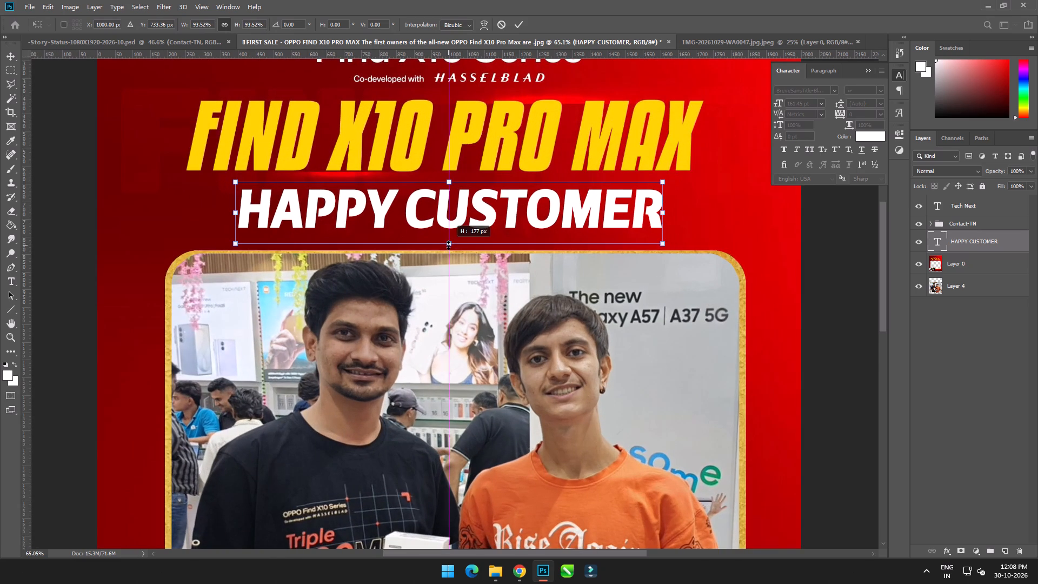
key(Return)
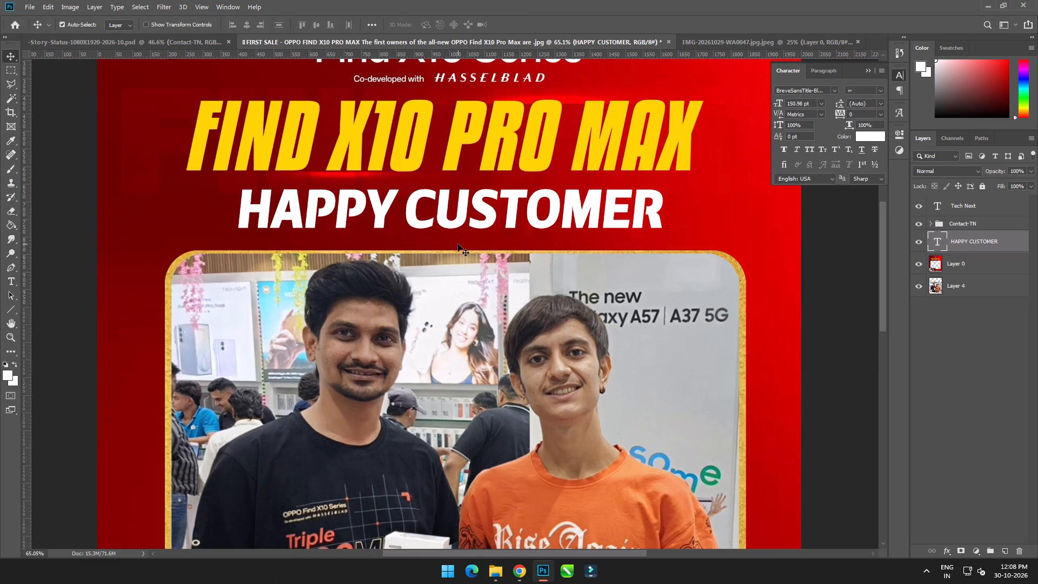
key(ctrl+Down)
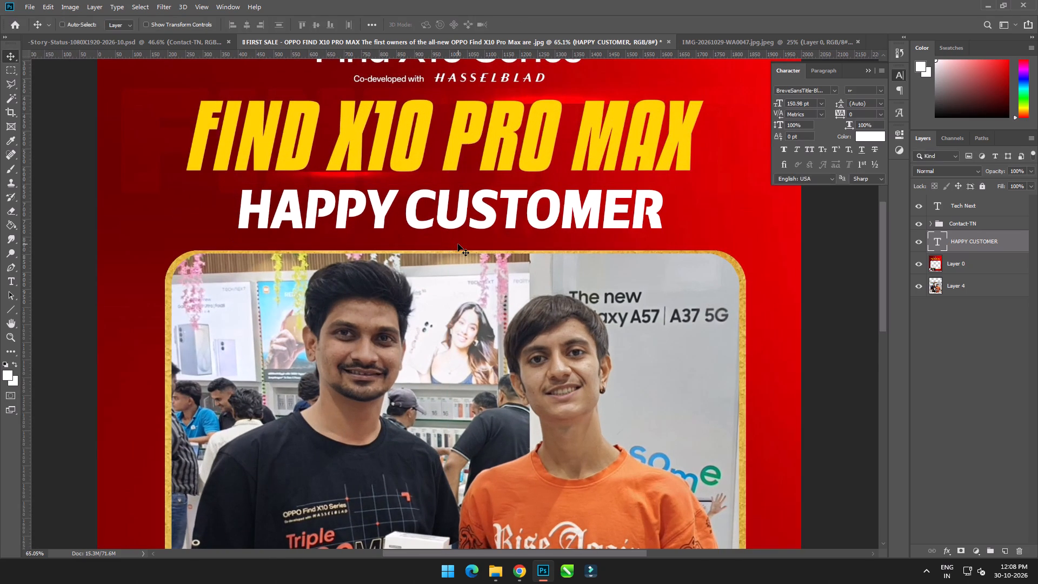
key(ctrl+Up)
key(ctrl+Down)
key(ctrl+Down)
key(ctrl+Down)
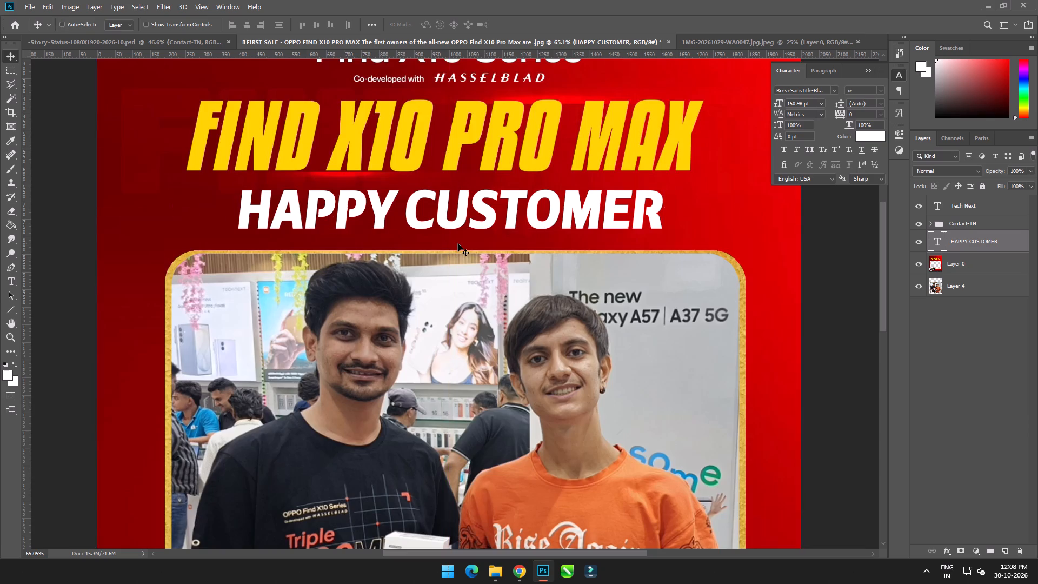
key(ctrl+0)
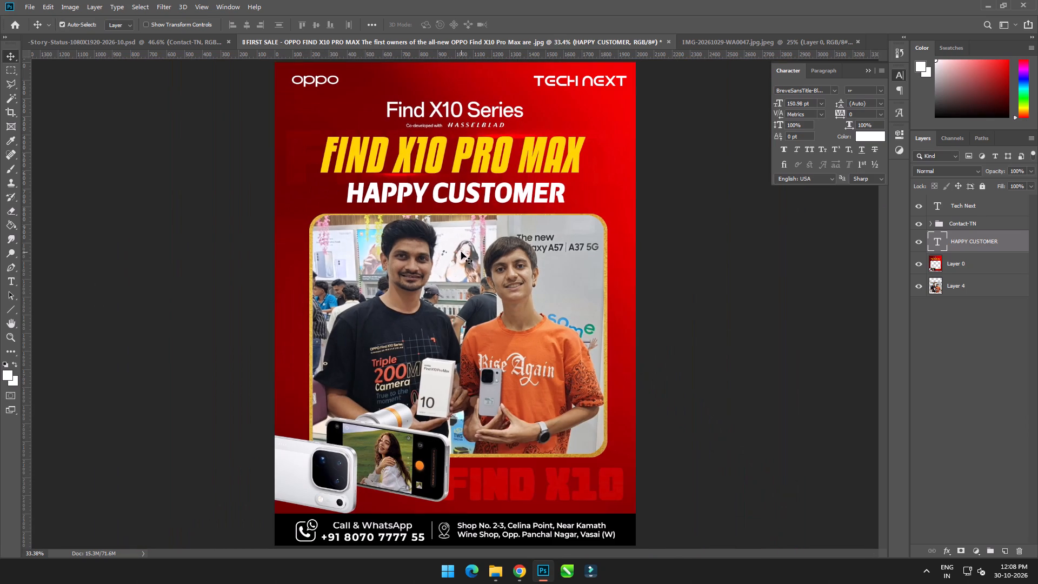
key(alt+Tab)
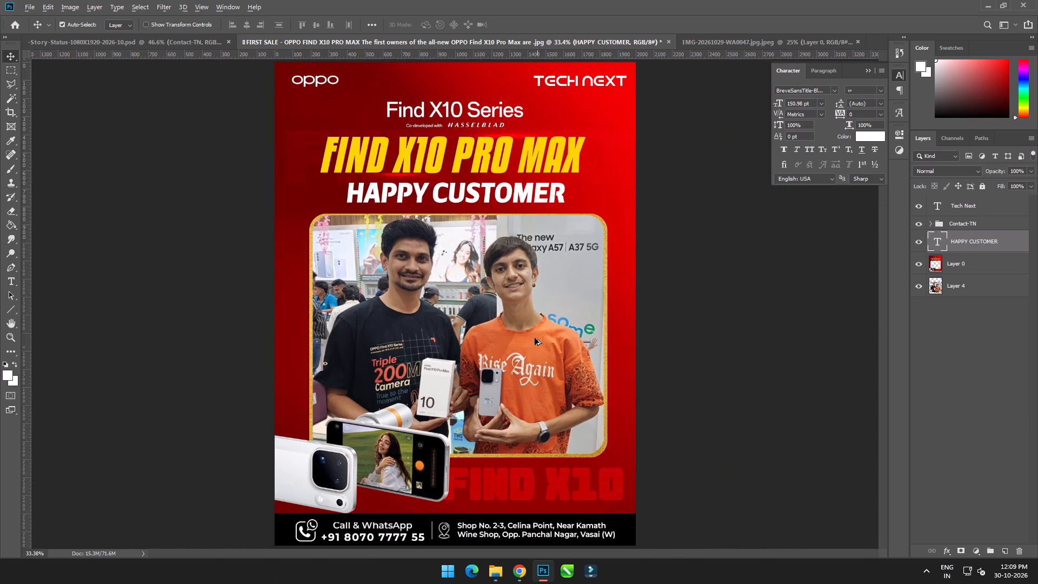
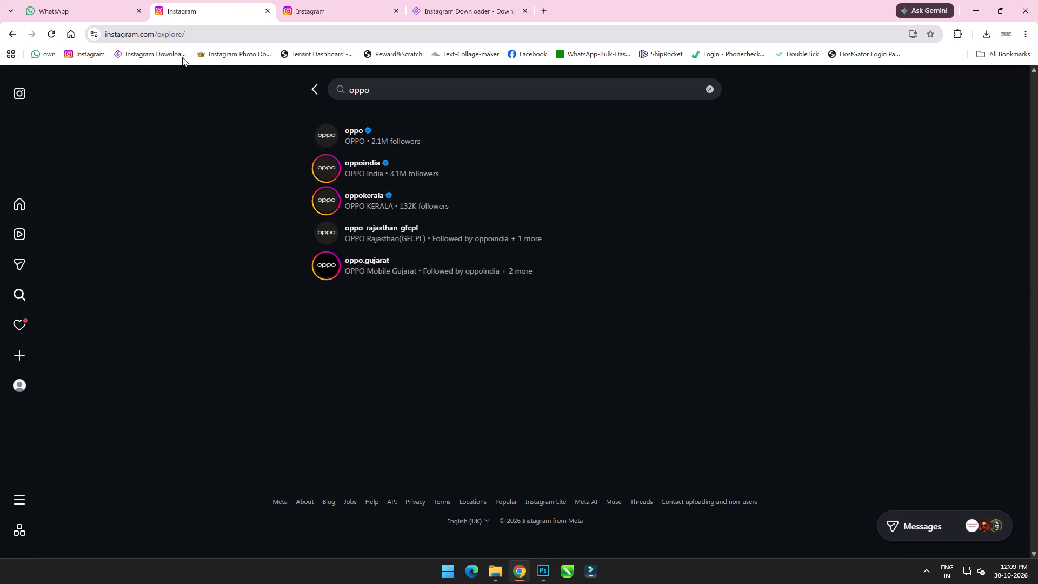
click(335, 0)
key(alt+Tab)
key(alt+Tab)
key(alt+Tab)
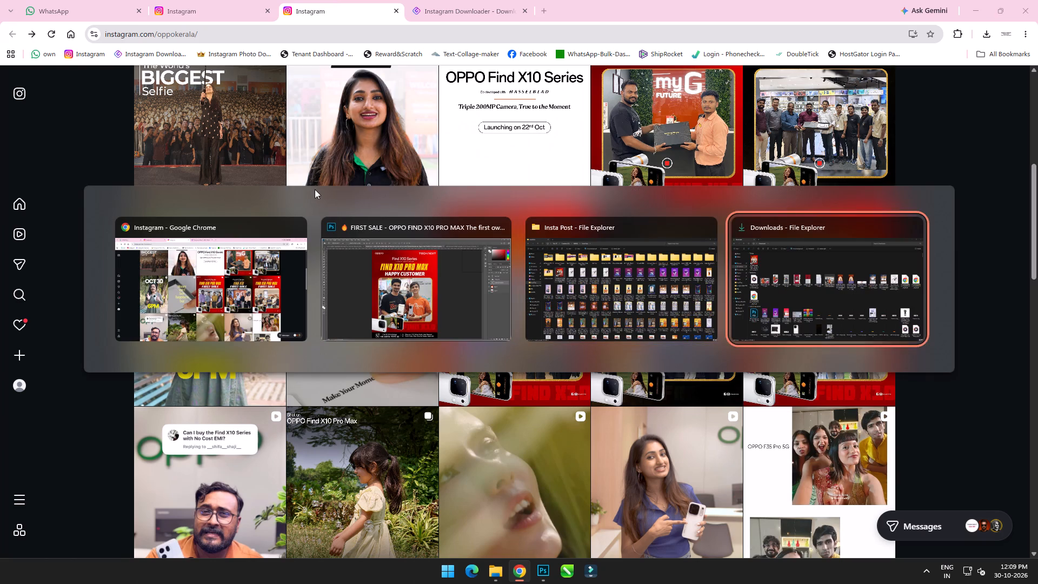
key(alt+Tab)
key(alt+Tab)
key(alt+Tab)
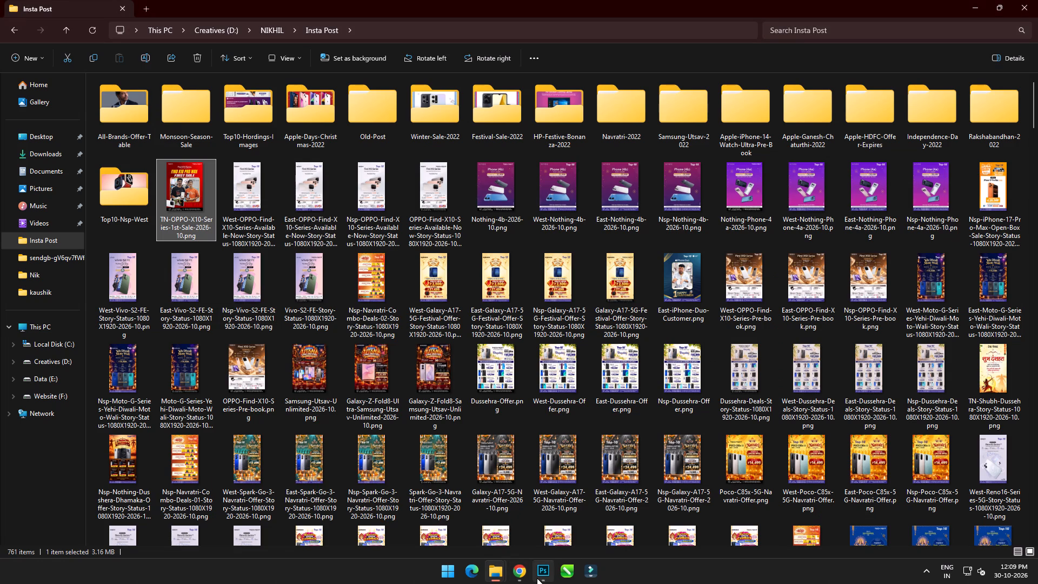
Switch to Photoshop and close the IMG-20261029-WA0047 customer photo document without saving its changes.
click(550, 523)
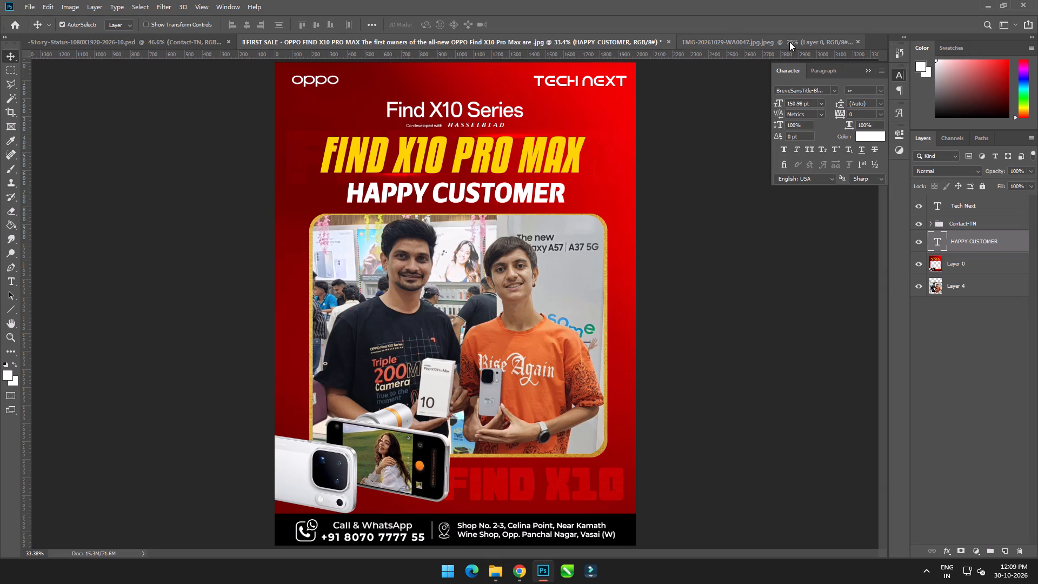
click(789, 42)
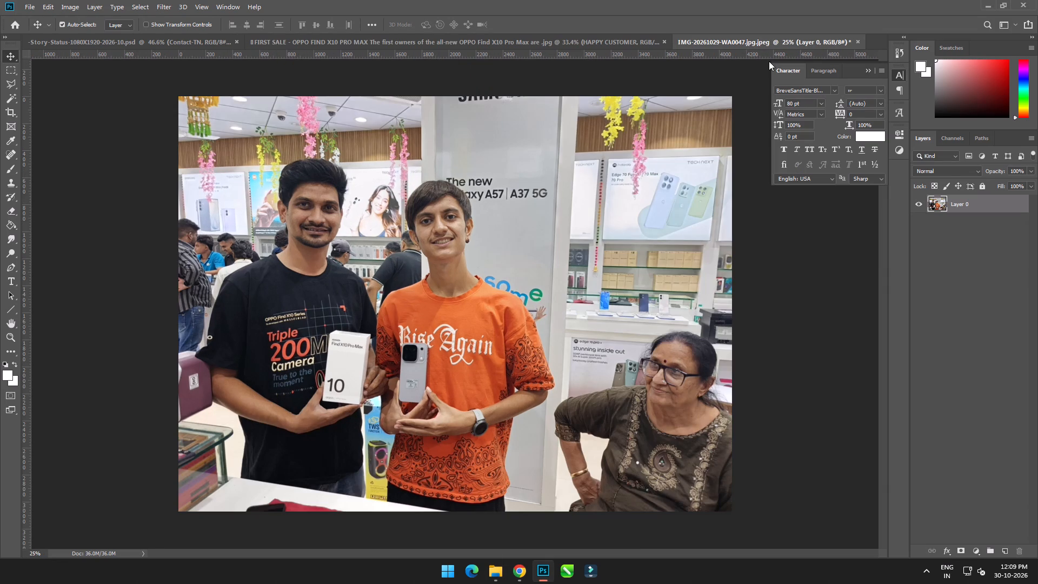
double_click(857, 45)
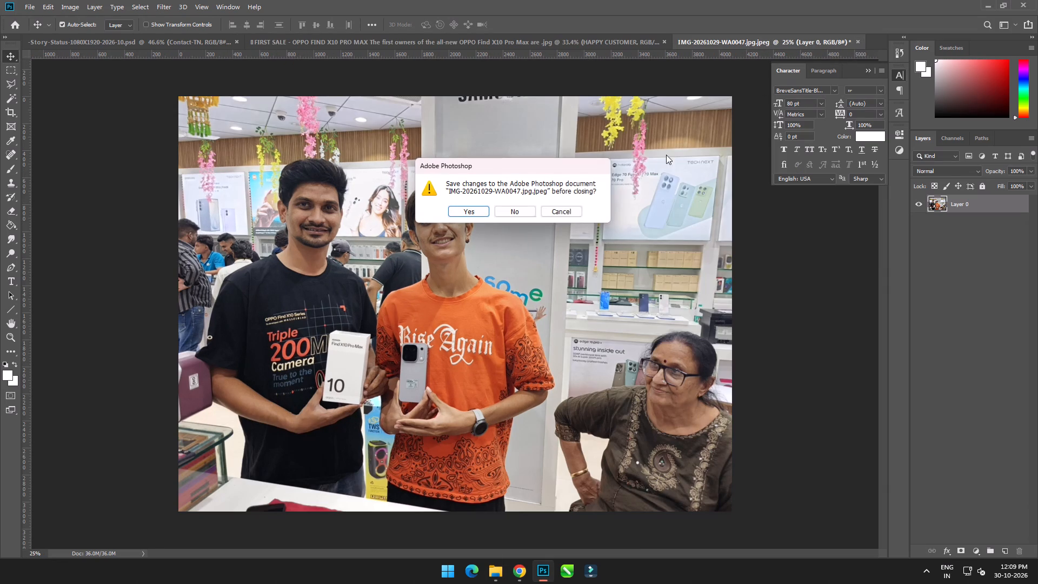
click(530, 213)
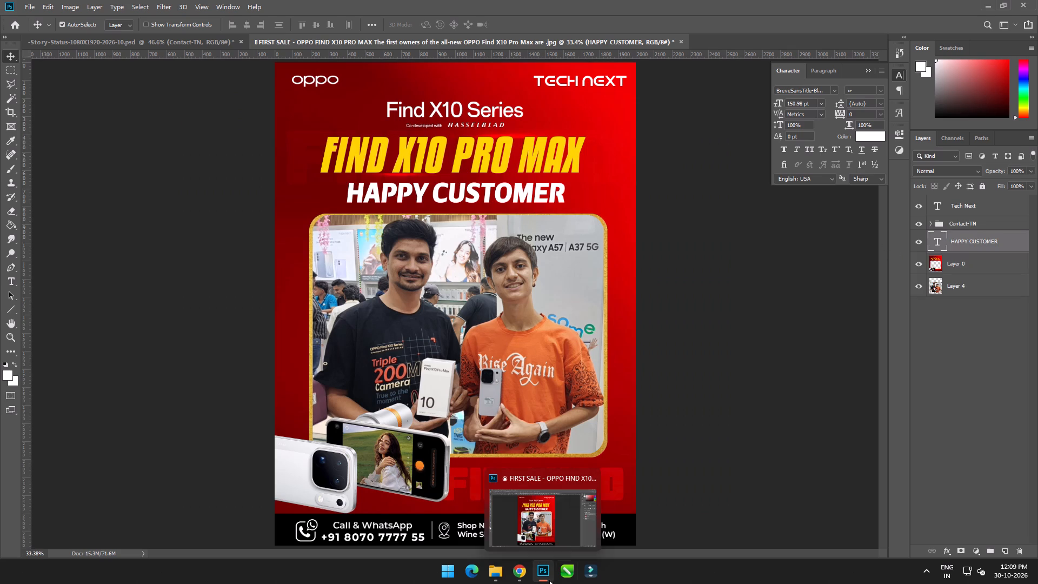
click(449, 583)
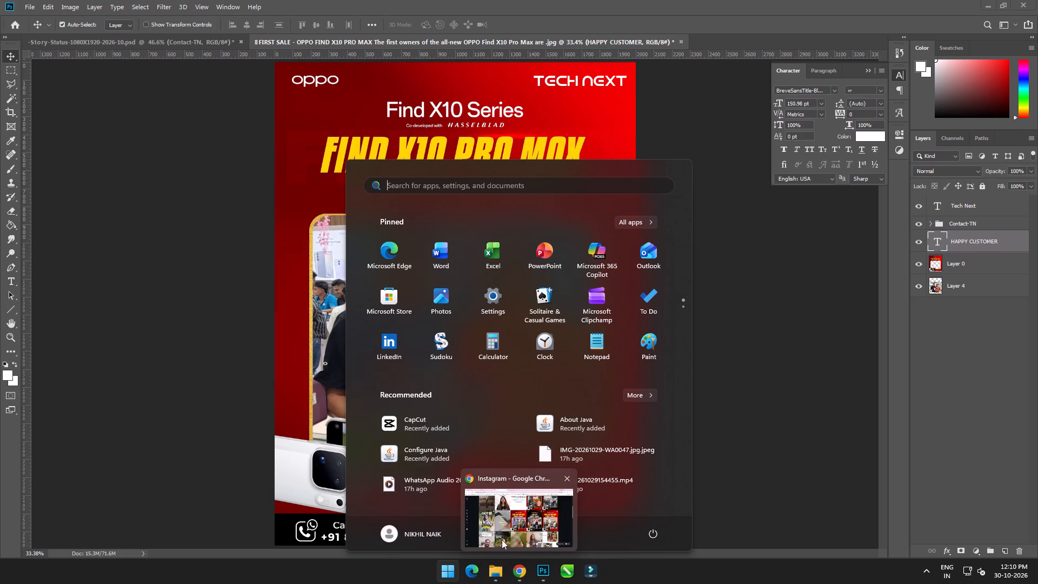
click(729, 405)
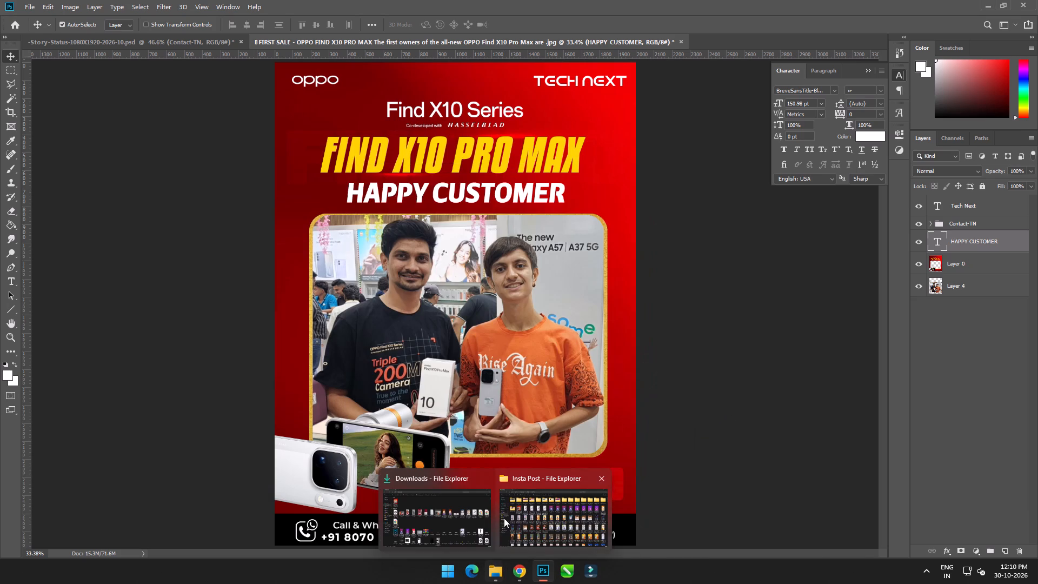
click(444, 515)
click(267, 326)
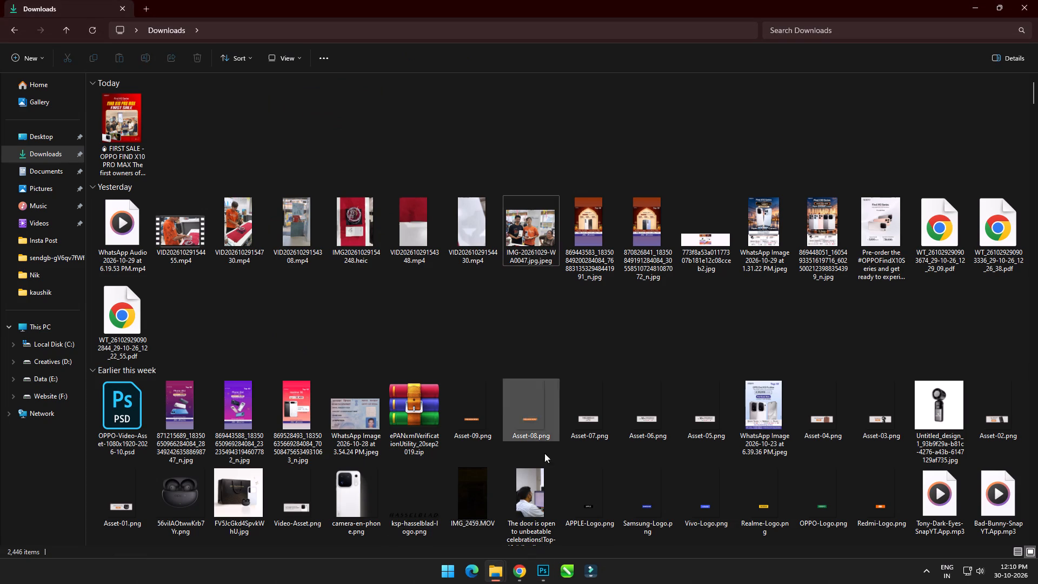
In Chrome, examine the black Find X10 First Sale carousel and look through the other posts on oppokerala's Instagram profile.
click(516, 568)
scroll(642, 456, up, 3)
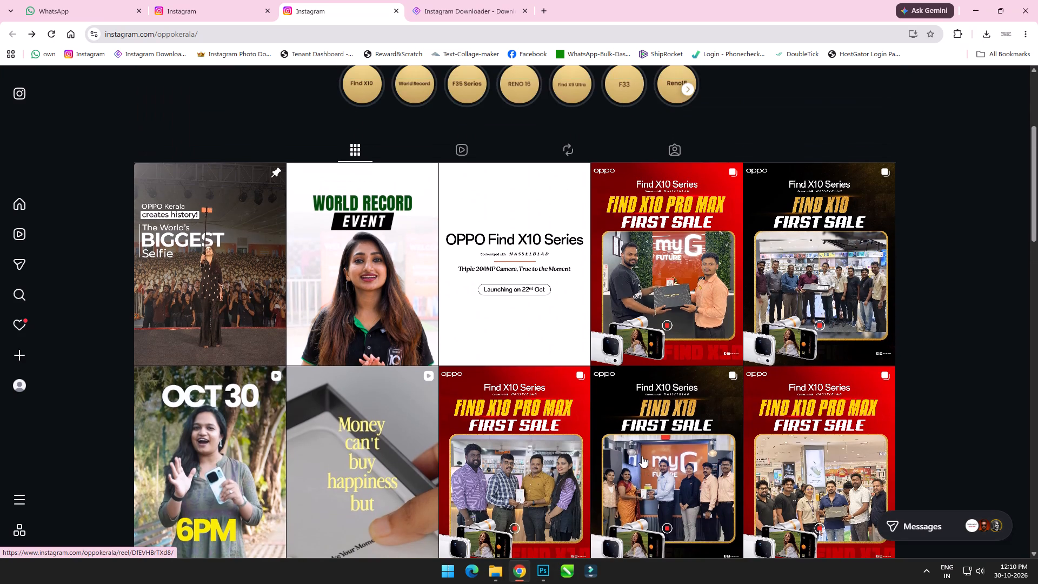
click(715, 464)
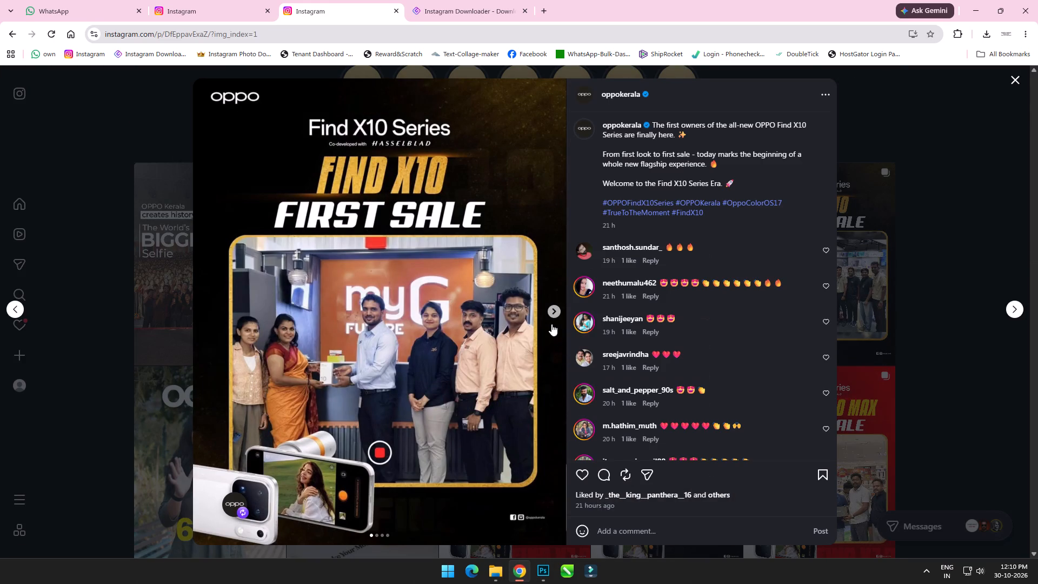
click(554, 318)
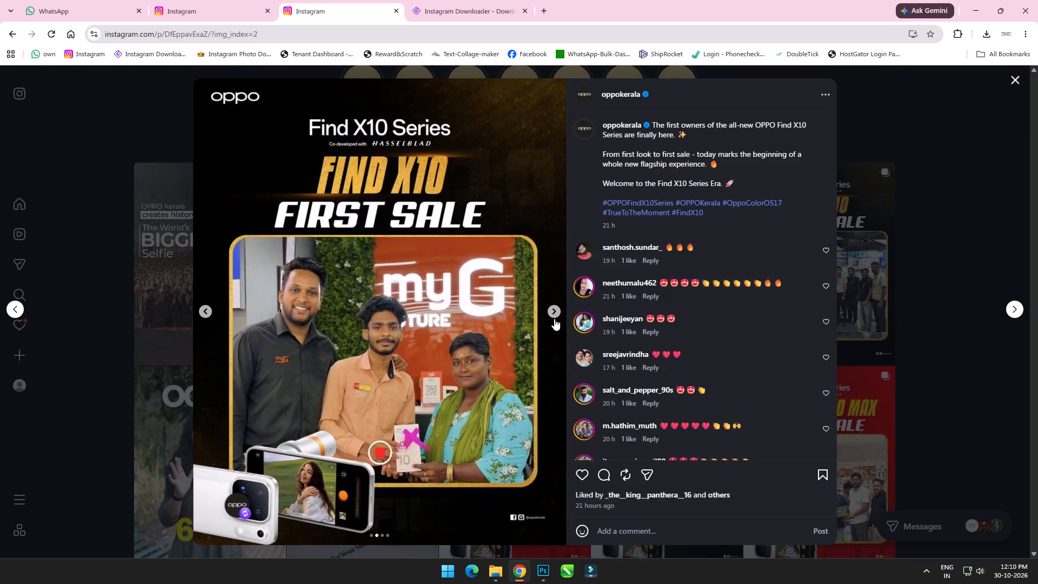
click(1022, 83)
scroll(992, 276, down, 2)
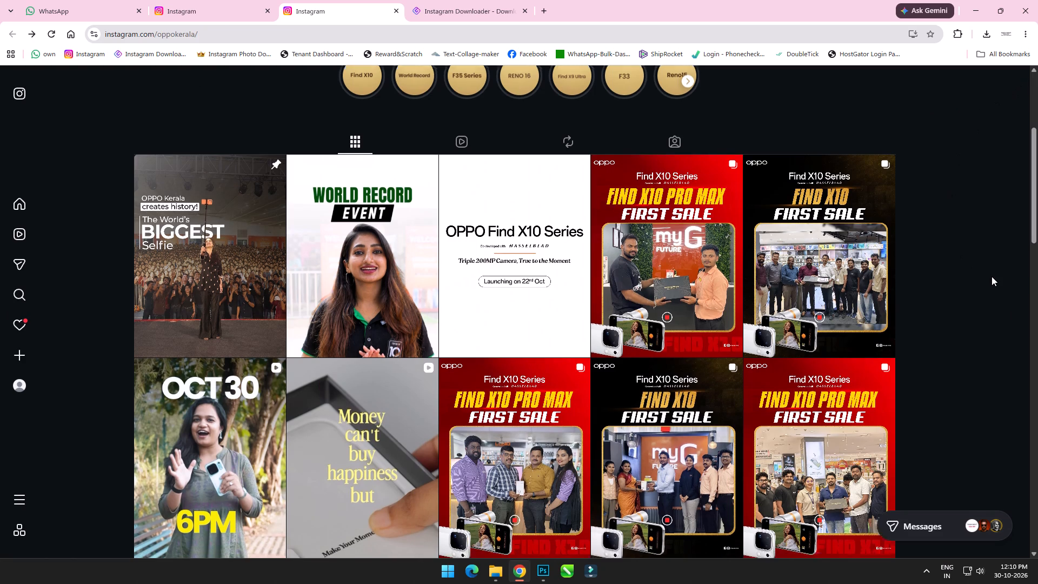
scroll(992, 276, down, 7)
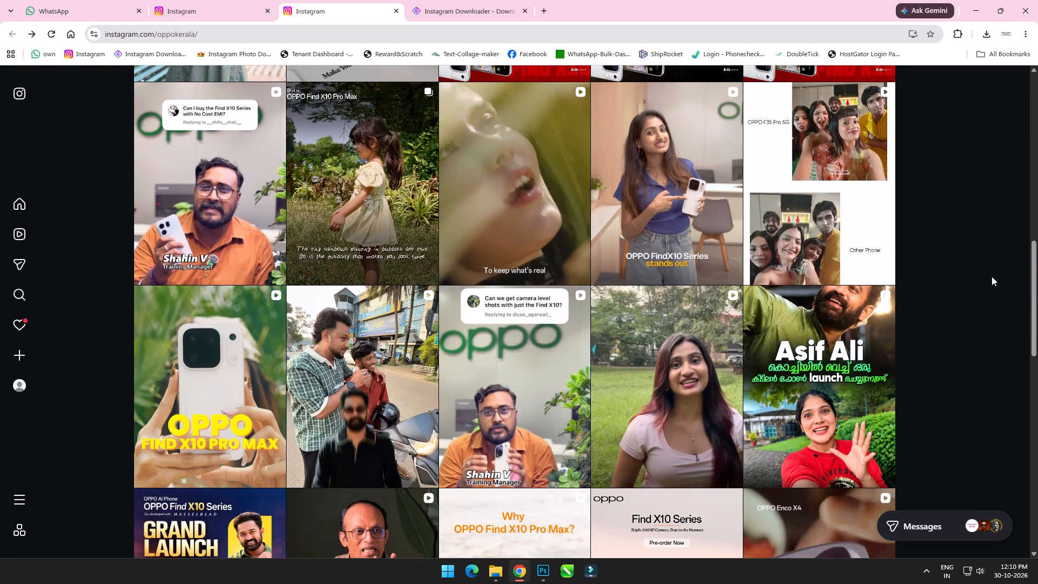
scroll(992, 276, down, 5)
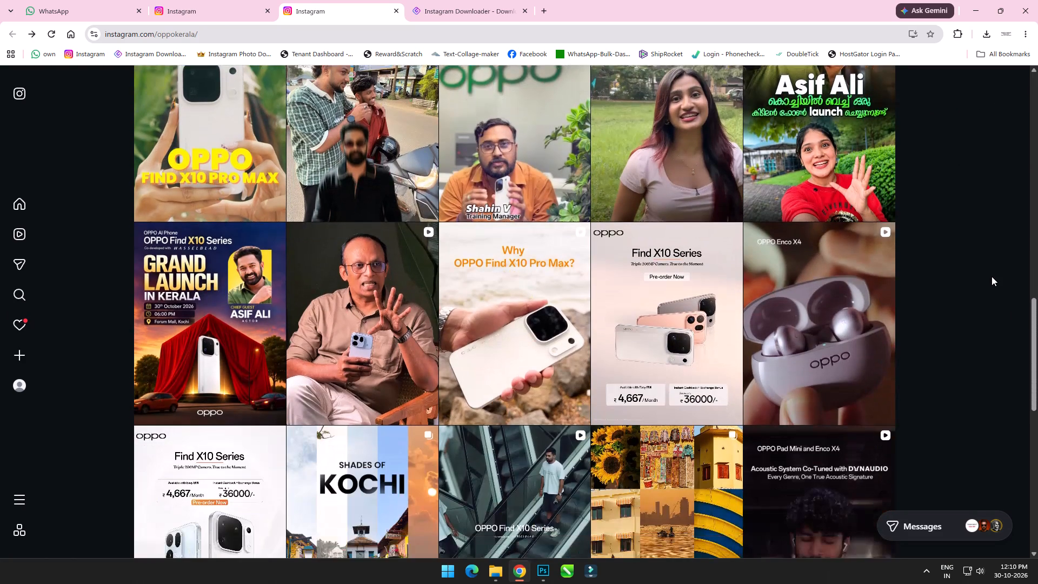
scroll(992, 276, down, 1)
scroll(992, 276, up, 10)
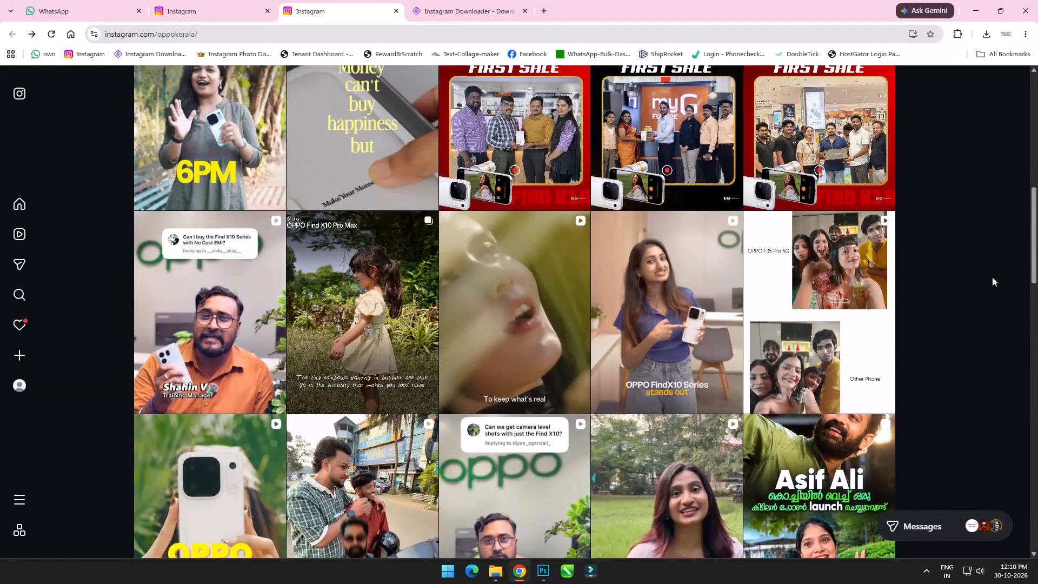
click(493, 0)
click(248, 0)
Switch back to Photoshop and make the customer photo layer, Layer 4, the active layer of the poster.
click(543, 583)
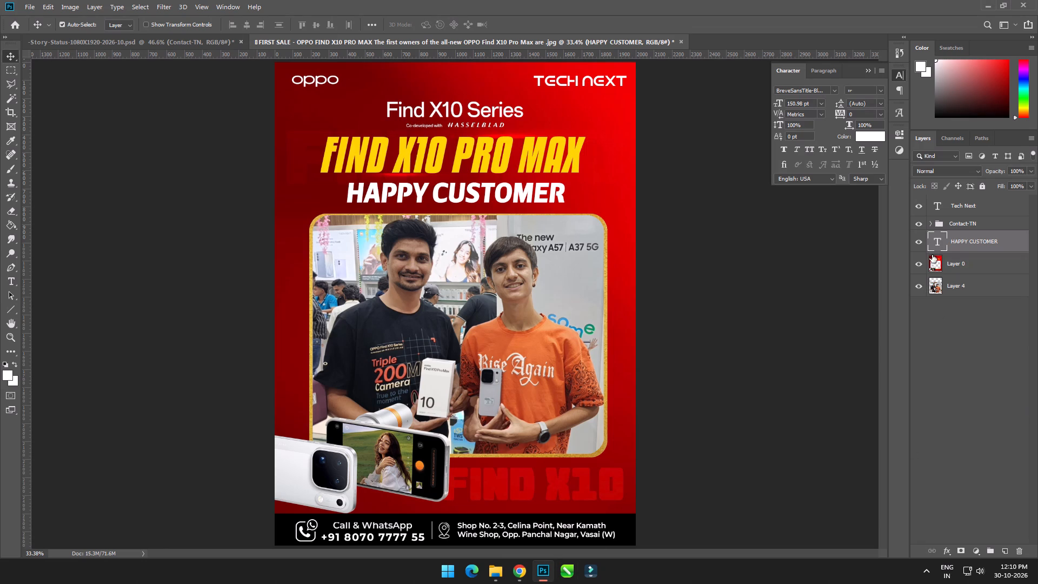
click(959, 288)
key(alt+Tab)
key(alt+Tab)
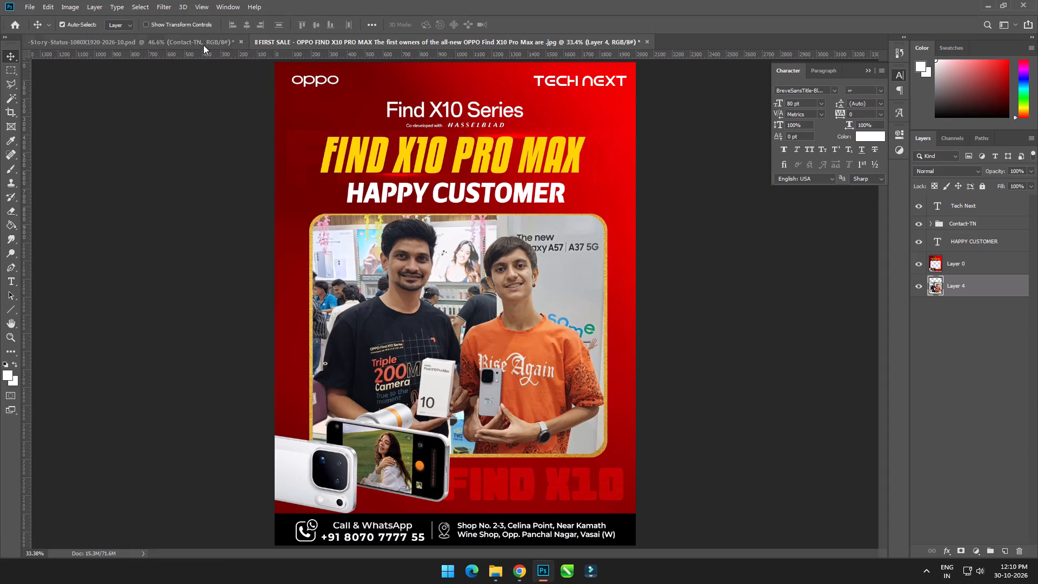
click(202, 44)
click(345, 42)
Switch to File Explorer and rename the FIRST SALE poster image in Downloads by inserting a 1 in its file name.
key(alt+Tab)
key(alt+Tab)
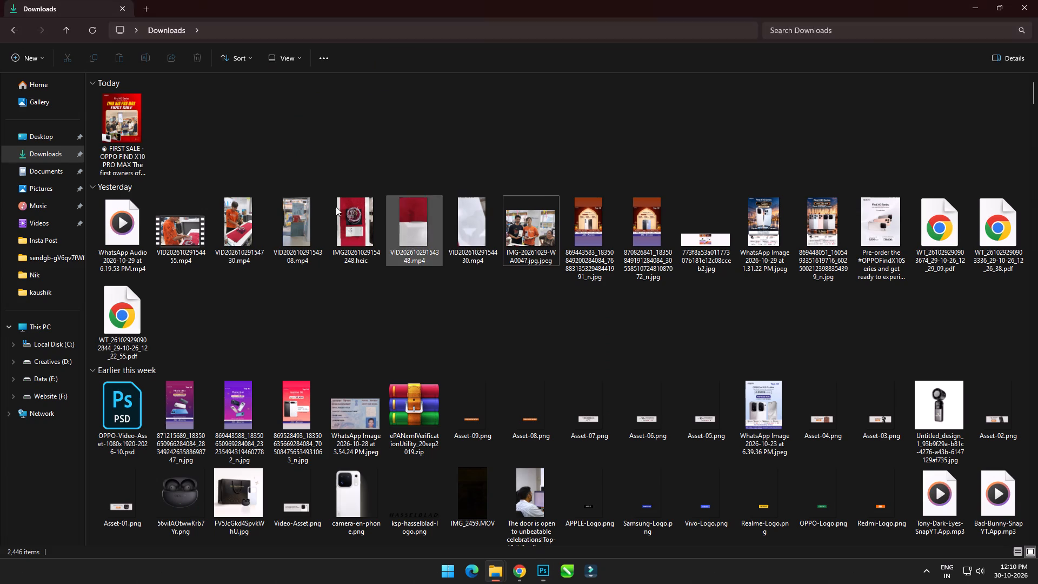
click(124, 156)
click(134, 158)
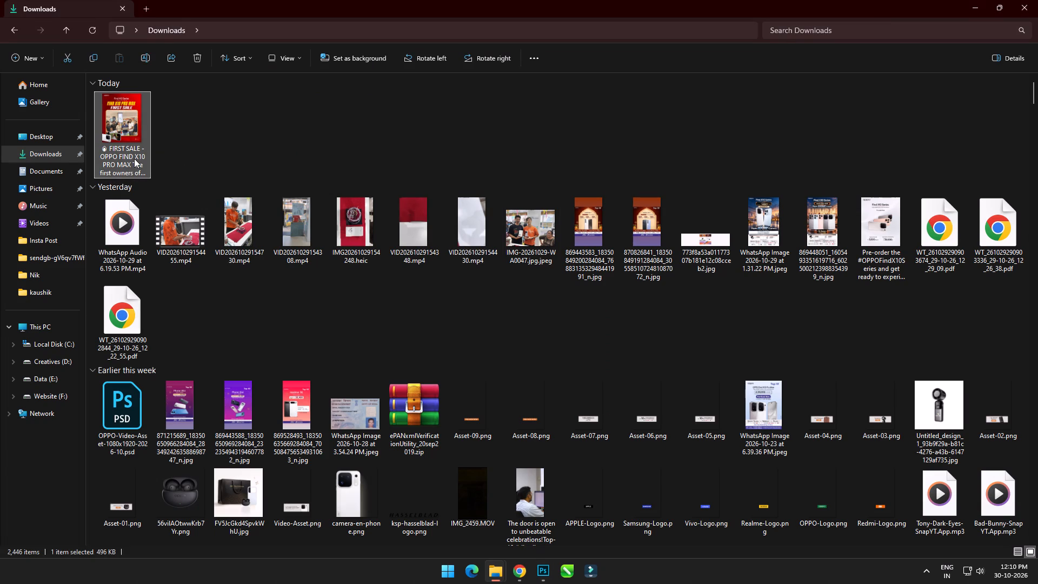
click(131, 177)
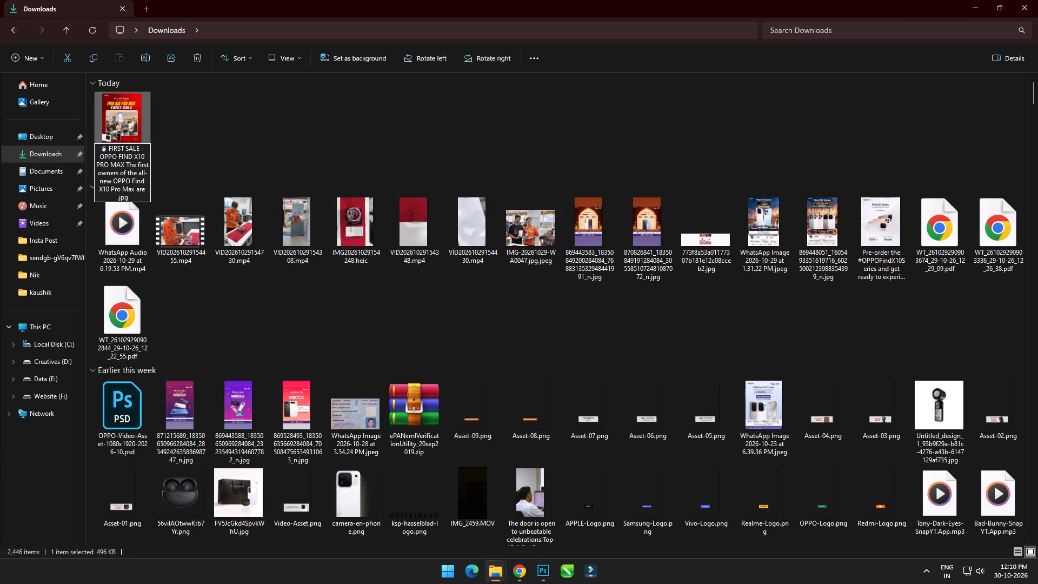
click(138, 190)
key(1)
key(Return)
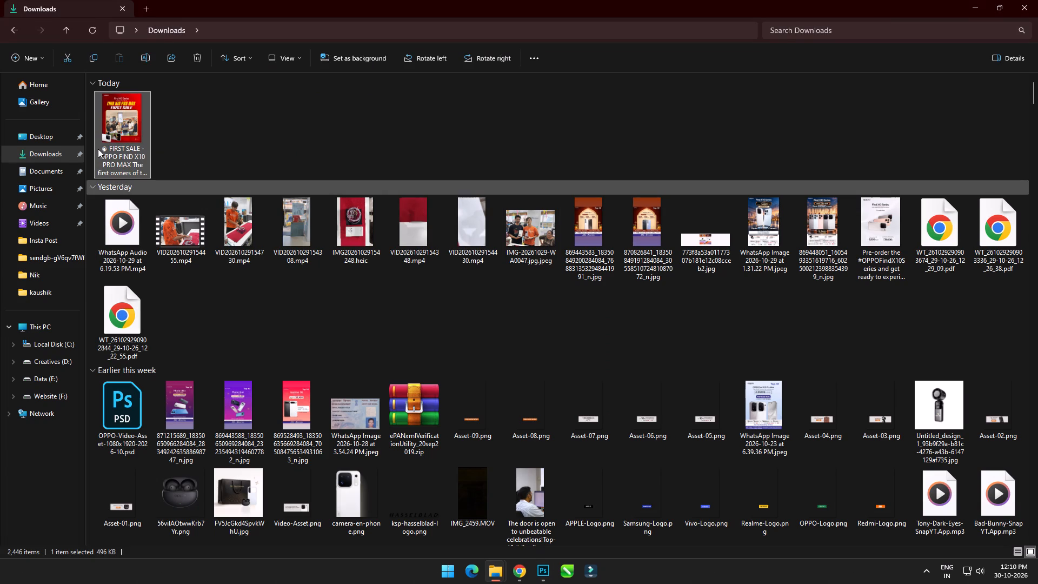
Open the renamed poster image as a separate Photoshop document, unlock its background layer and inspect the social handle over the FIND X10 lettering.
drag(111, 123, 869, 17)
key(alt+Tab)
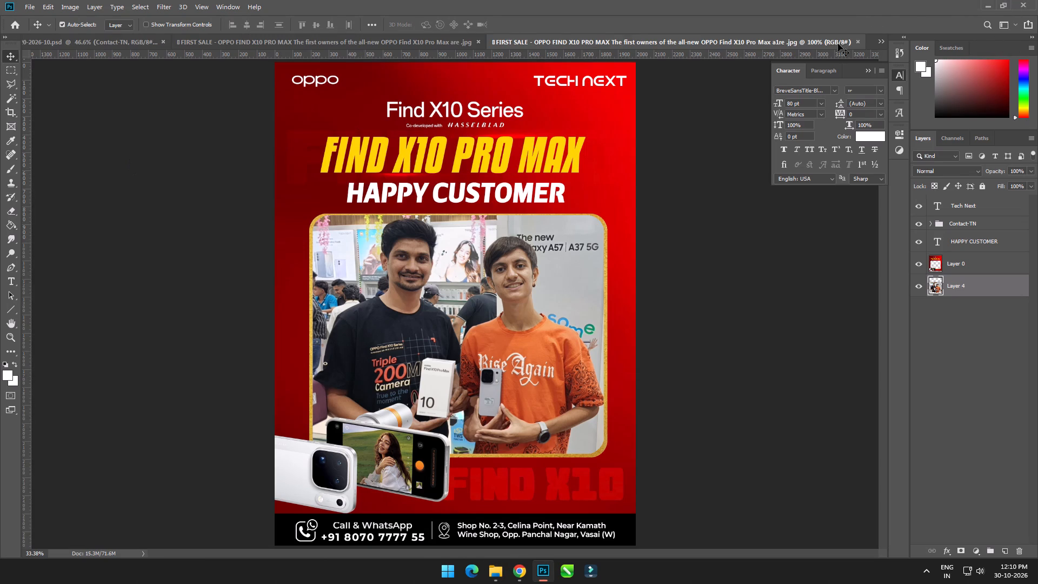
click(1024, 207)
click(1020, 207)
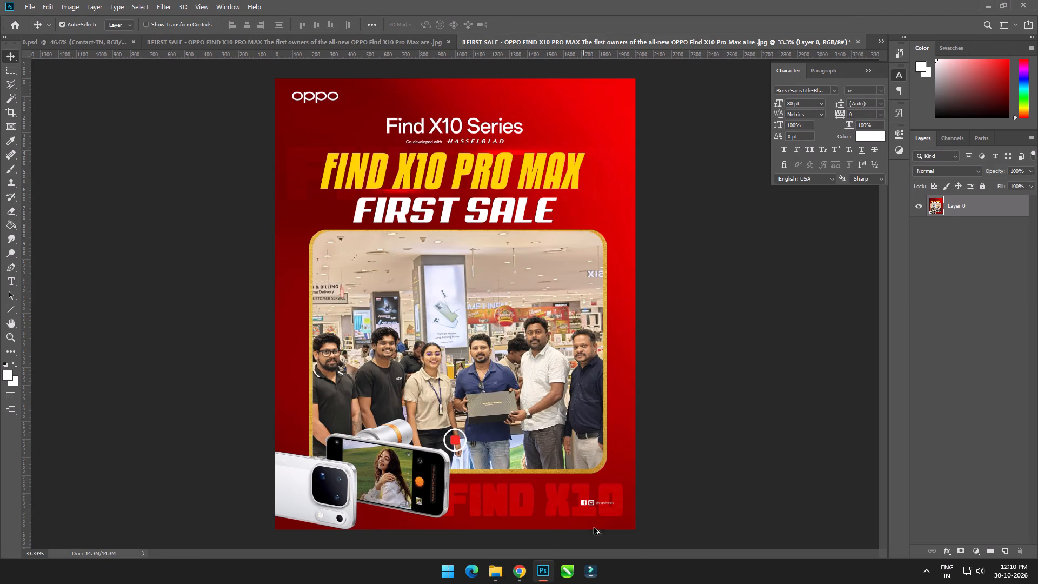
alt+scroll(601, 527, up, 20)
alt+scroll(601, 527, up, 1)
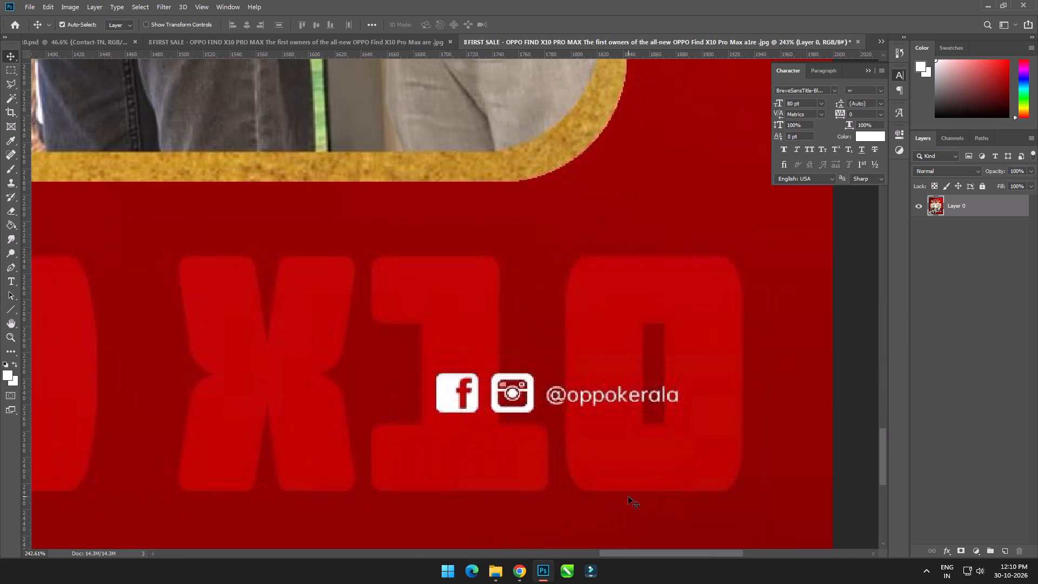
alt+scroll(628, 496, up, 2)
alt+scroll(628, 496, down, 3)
In the edited Tech Next poster, undo the erasing of the FIRST SALE lettering back to the state with the HAPPY CUSTOMER layer hidden.
click(197, 35)
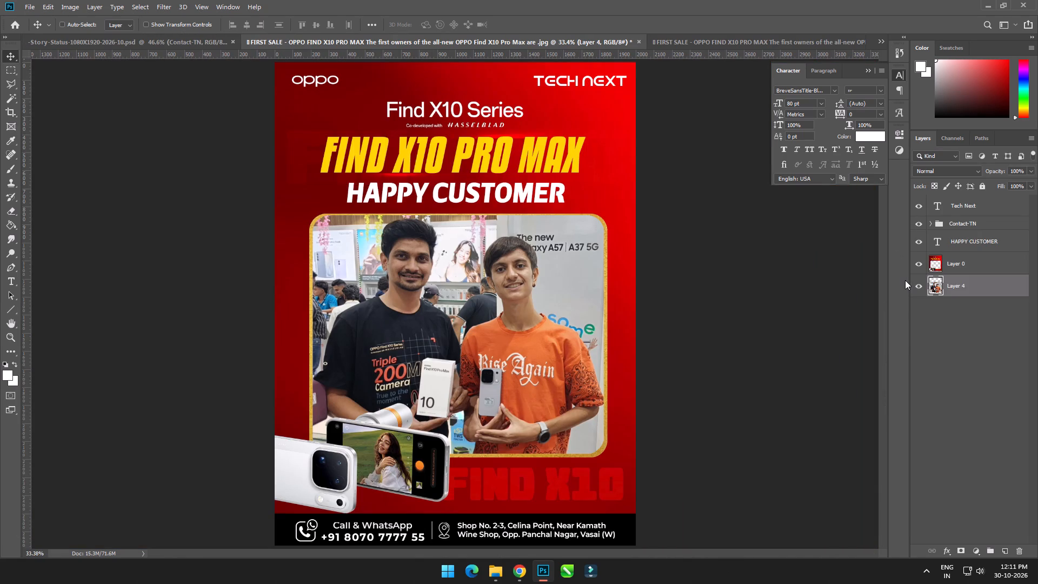
key(ctrl+z)
key(ctrl+z)
key(ctrl+z)
key(ctrl+z)
key(ctrl+z)
key(ctrl+z)
key(ctrl+z)
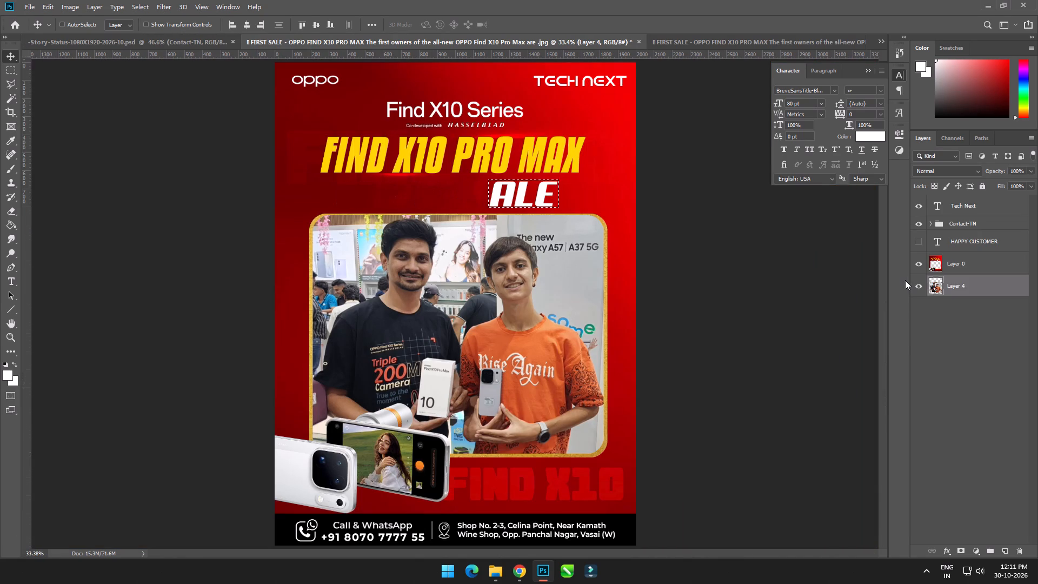
key(ctrl+z)
key(ctrl+z)
key(ctrl+z)
key(ctrl+z)
key(ctrl+z)
key(ctrl+z)
key(ctrl+z)
key(ctrl+z)
key(ctrl+z)
key(ctrl+z)
key(ctrl+z)
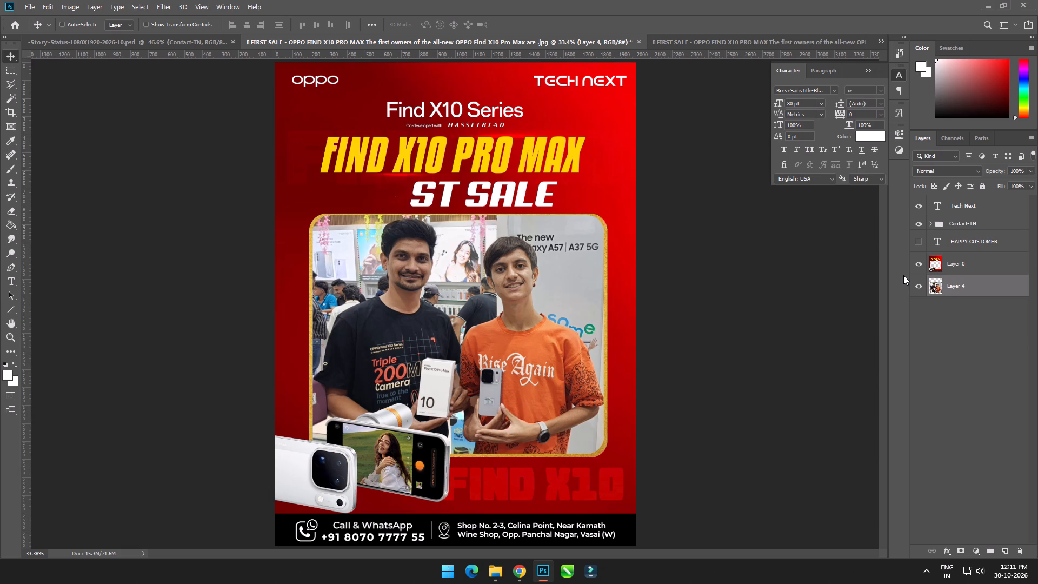
key(ctrl+z)
key(ctrl+z)
key(ctrl+z)
key(ctrl+z)
key(ctrl+z)
key(ctrl+z)
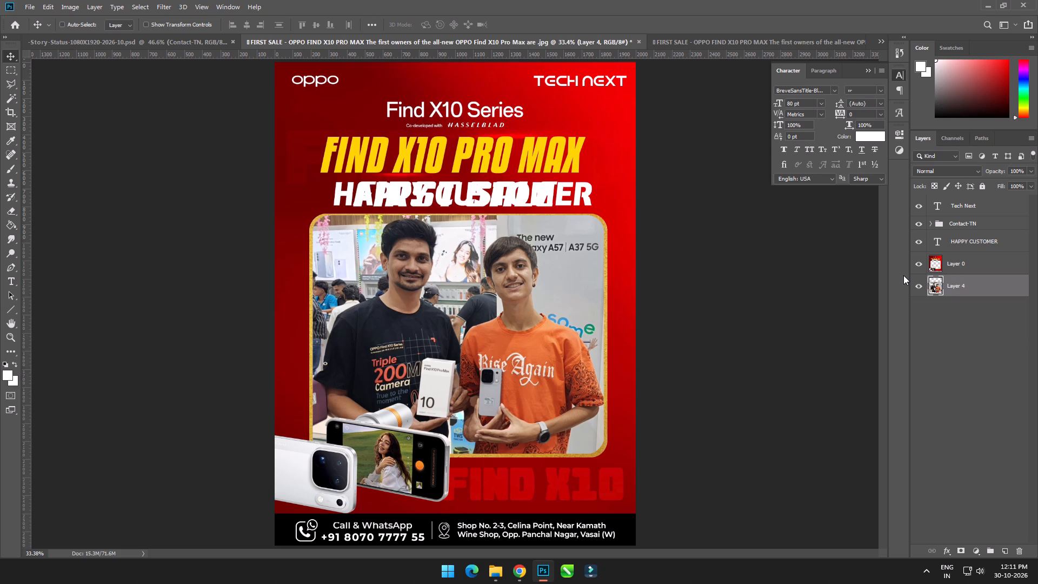
key(ctrl+shift+z)
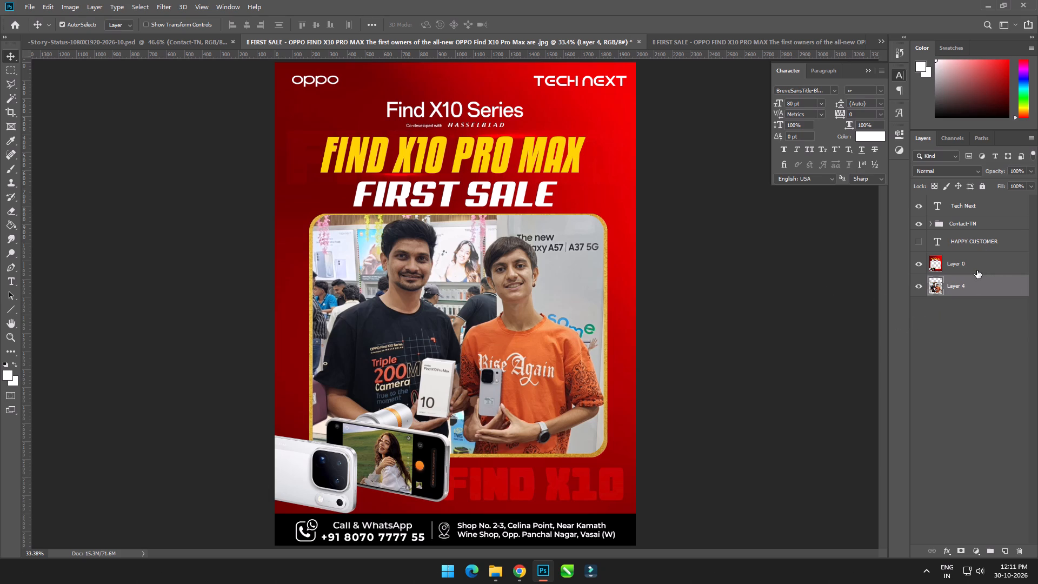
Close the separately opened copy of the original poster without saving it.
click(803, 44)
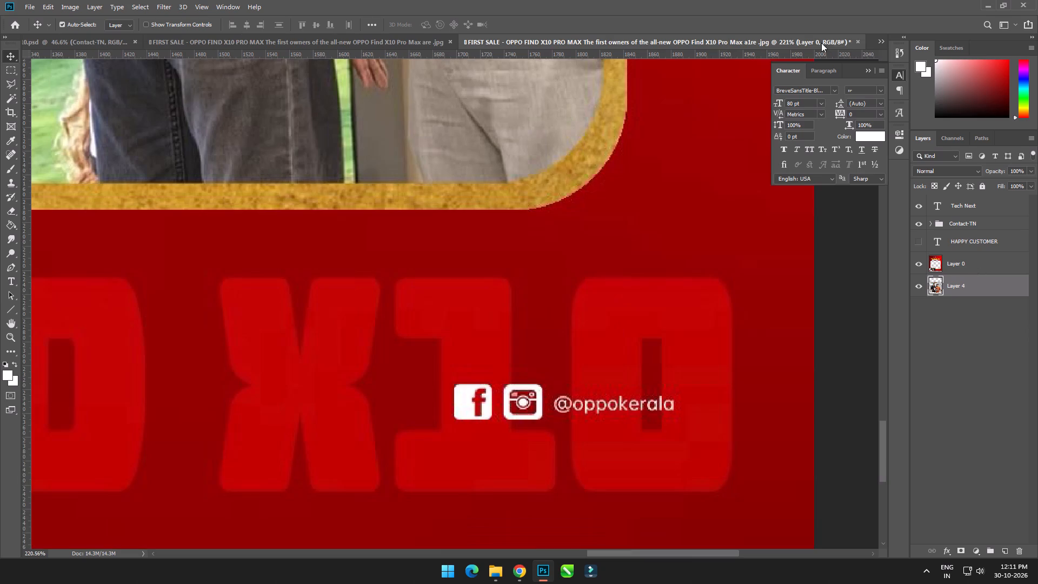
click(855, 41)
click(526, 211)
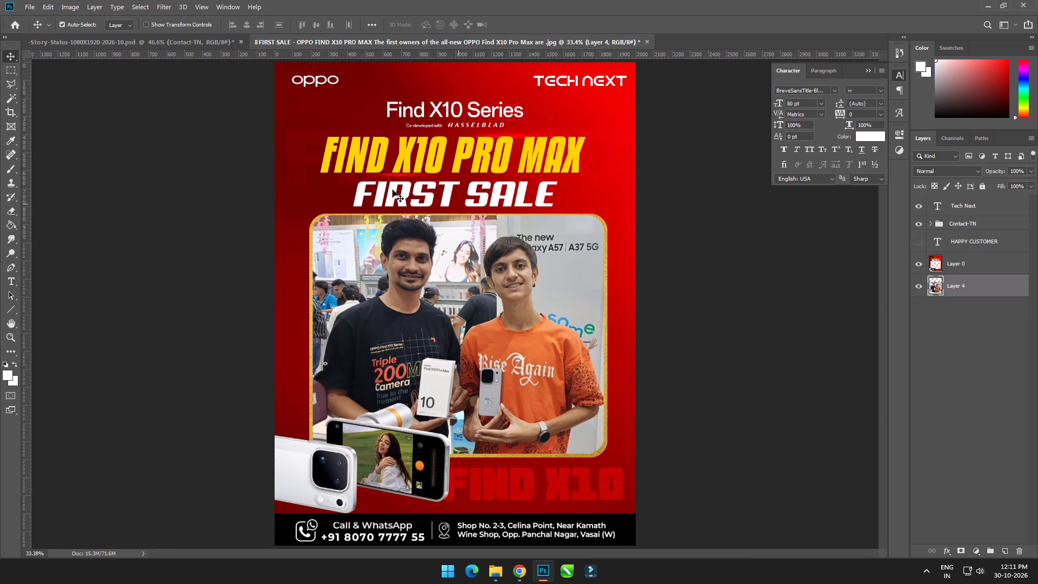
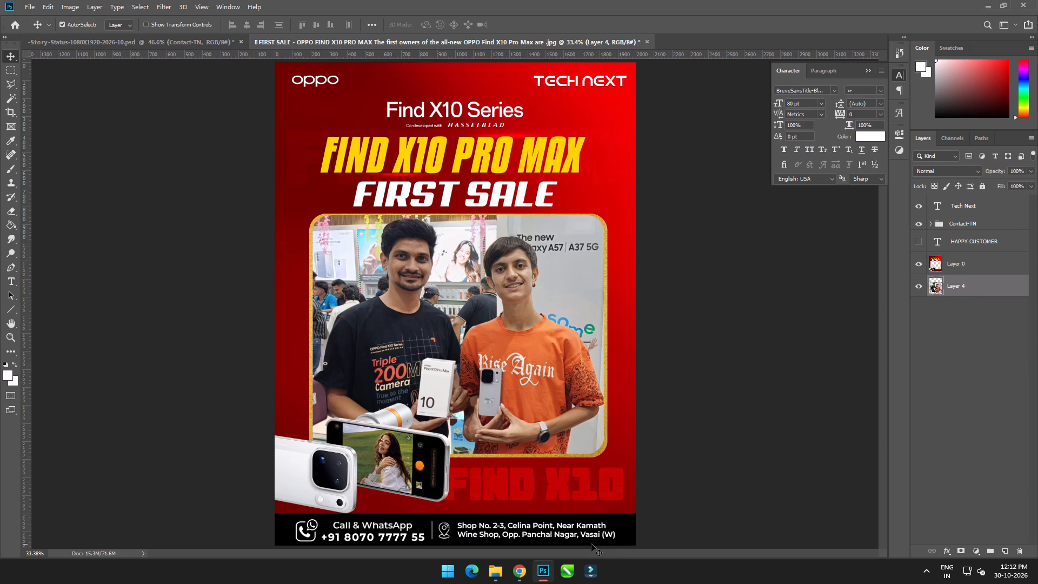
Look through the poster's layers and check the design with the HAPPY CUSTOMER text layer shown and hidden.
click(982, 271)
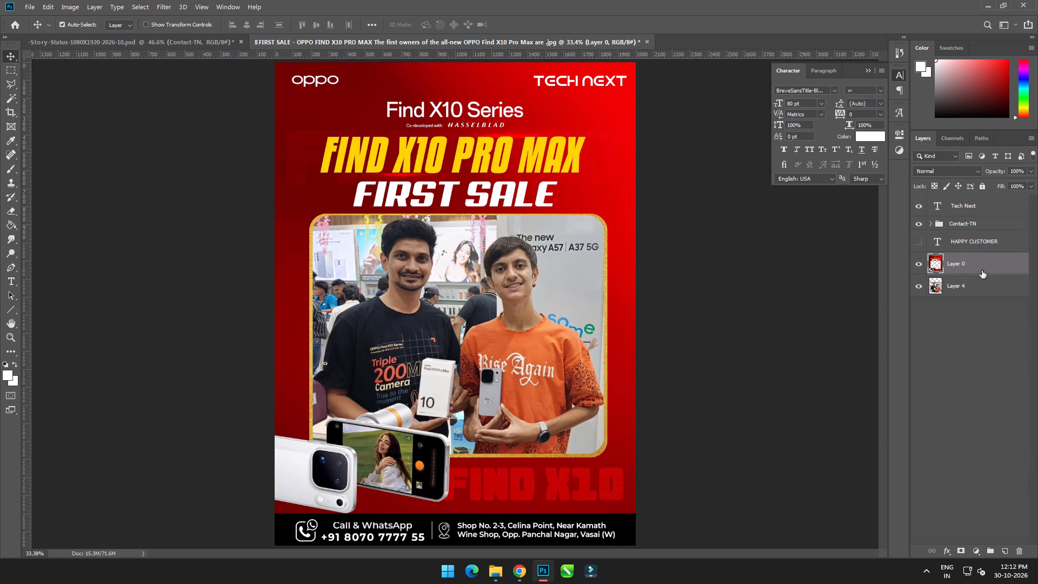
click(984, 248)
click(986, 223)
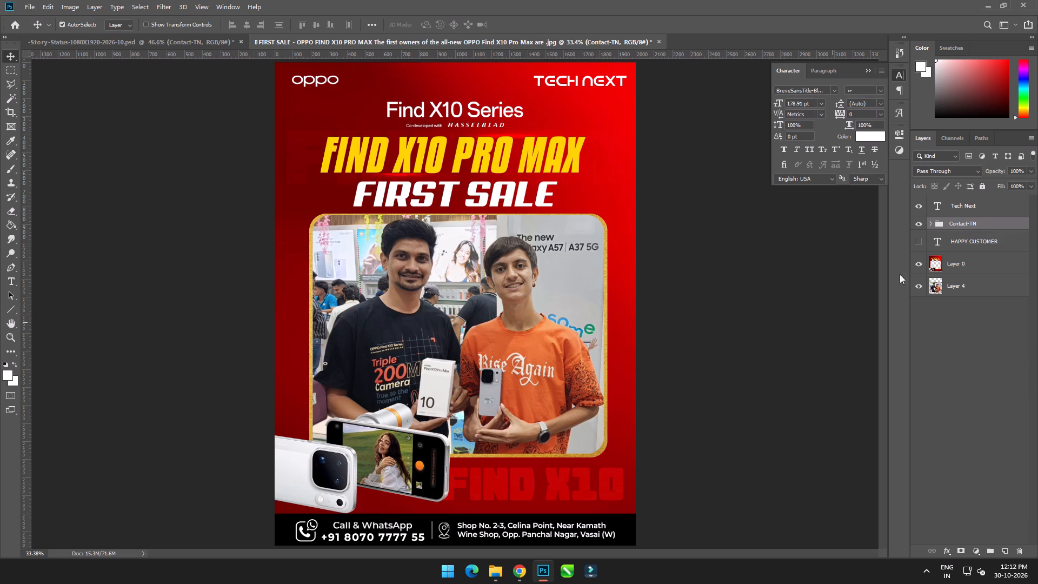
click(963, 287)
click(970, 271)
click(984, 244)
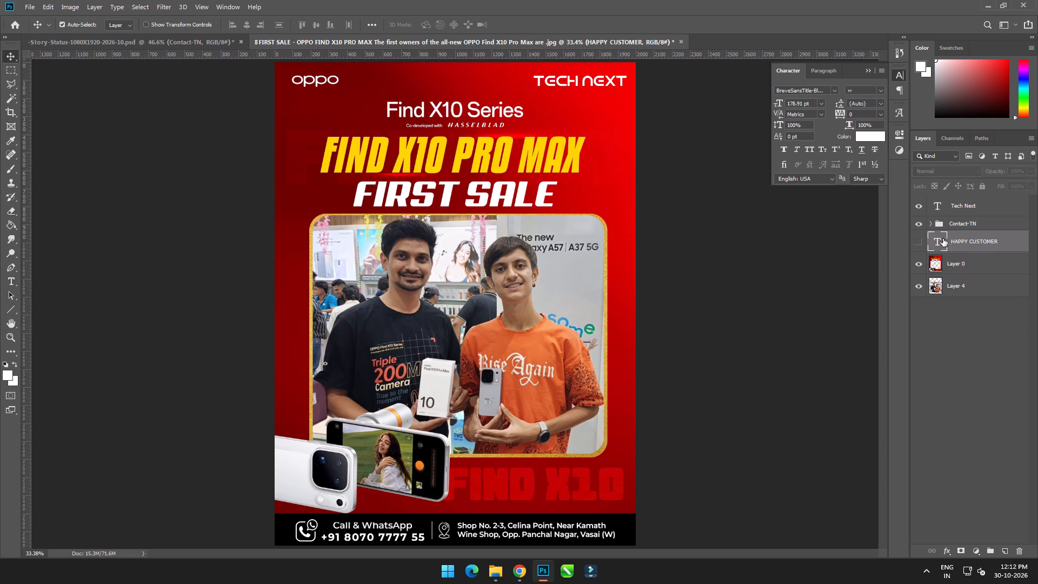
click(919, 241)
click(919, 241)
Save the poster as a layered Photoshop file in Downloads named OPPO-X10-Pro-Max-Happy-Customer-Layout-2026-10.
key(ctrl+shift+s)
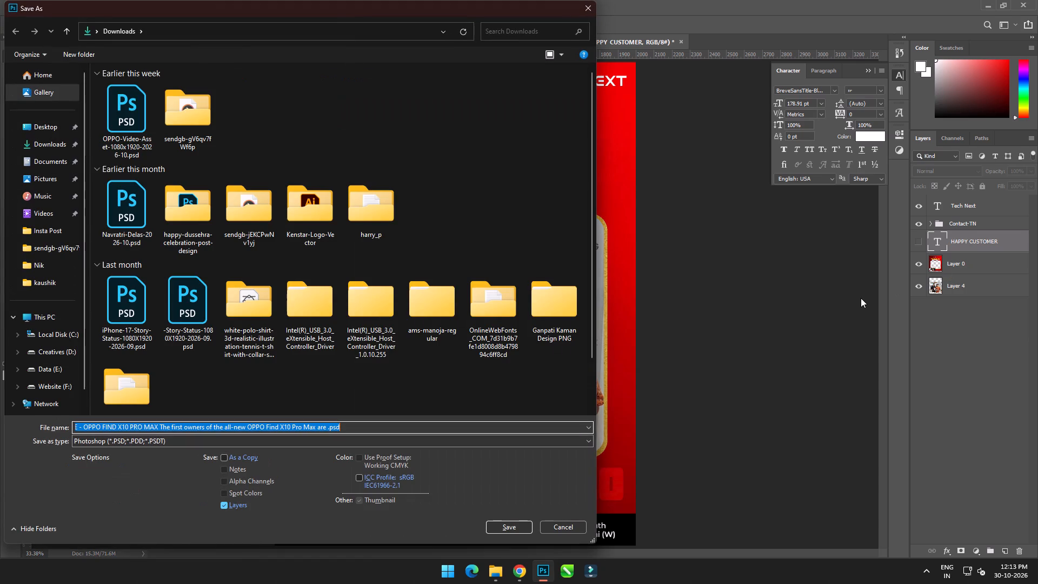
text(OPPO-X10-Pro-Max-)
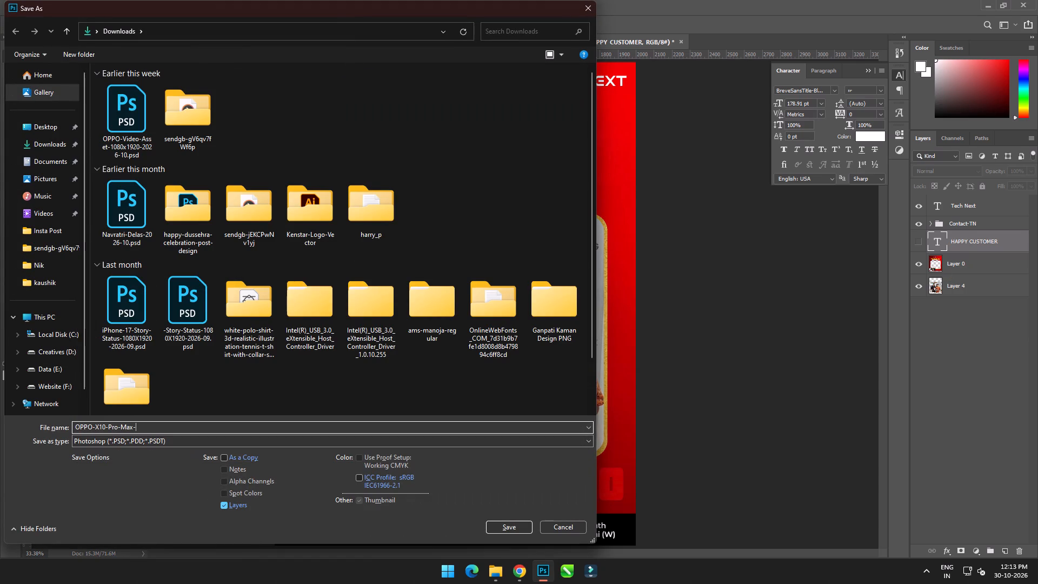
text(Layout)
key(minus)
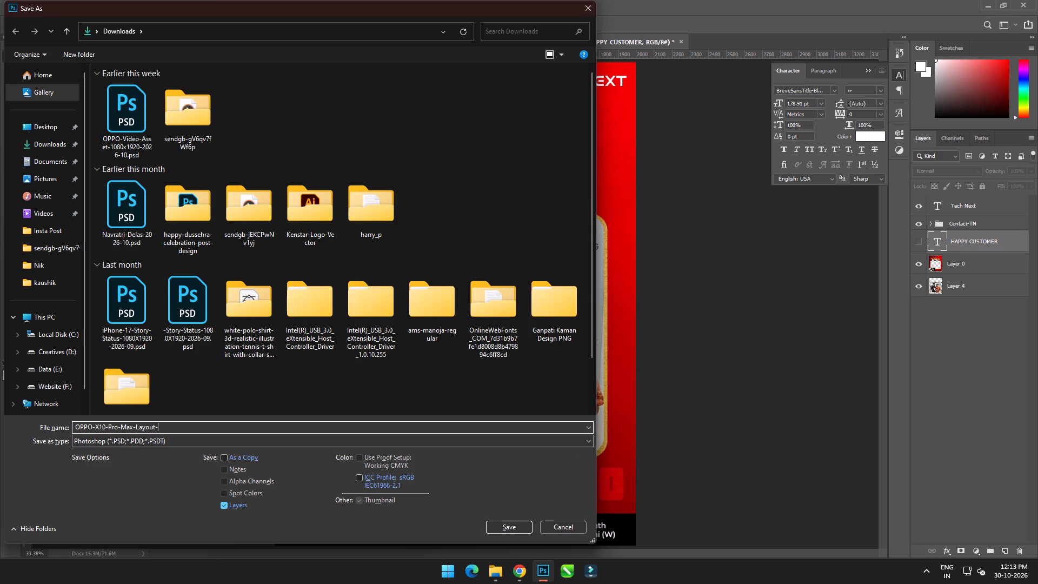
text(2026-10)
key(Home)
text(TN)
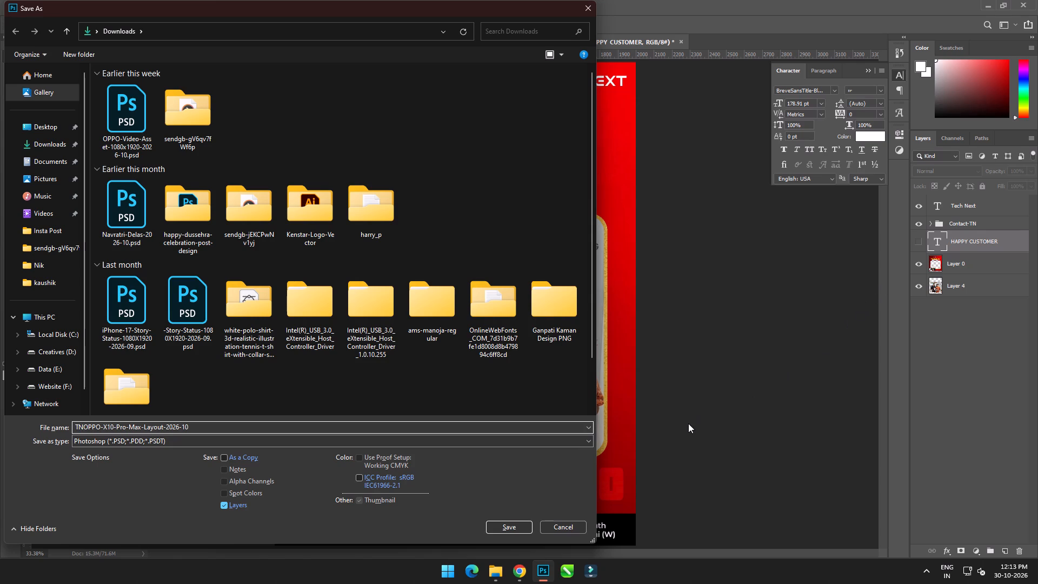
key(BackSpace)
key(BackSpace)
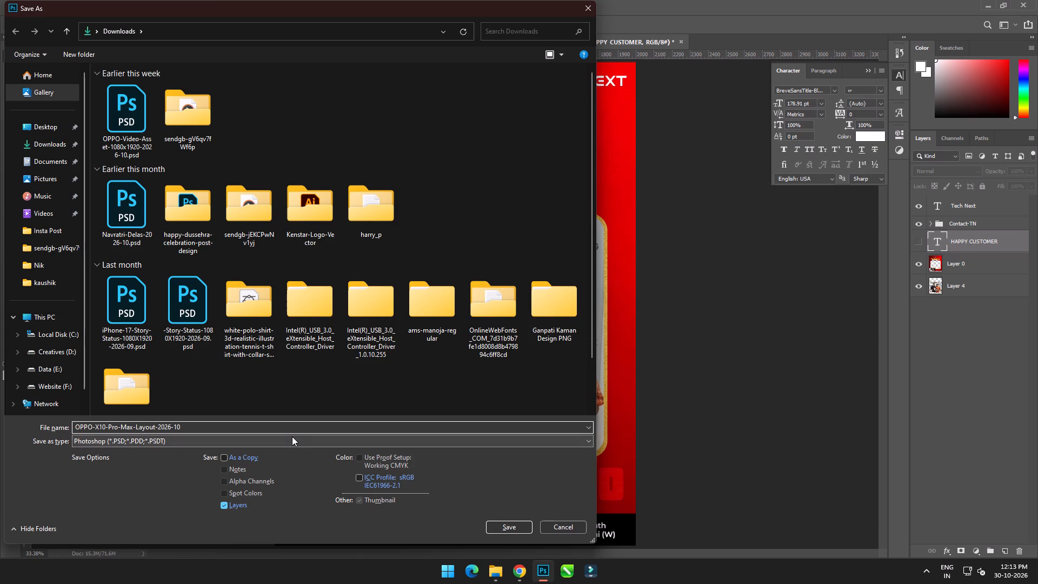
click(135, 428)
text(Hap)
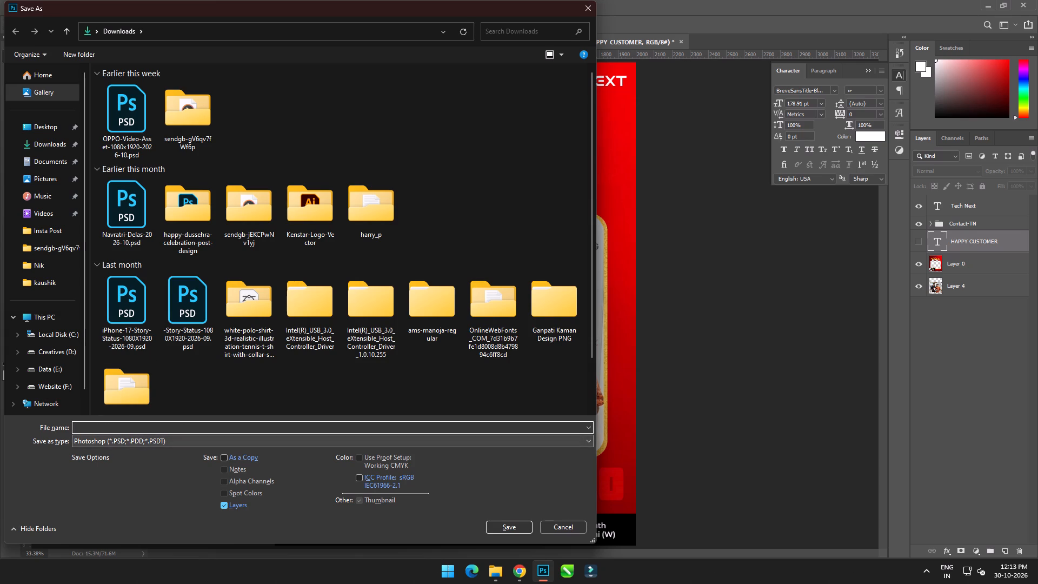
text(py-Customer-)
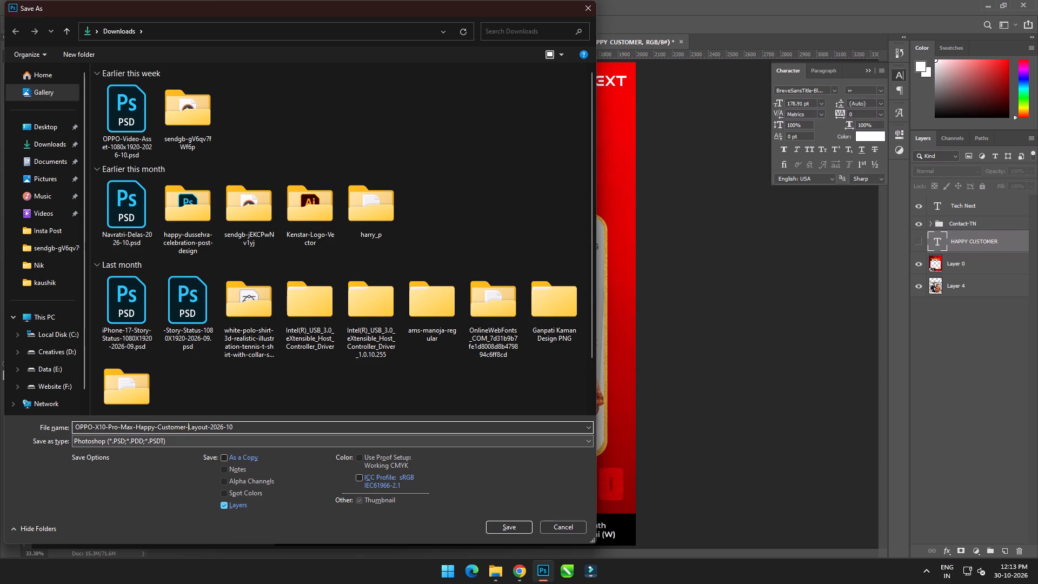
key(Return)
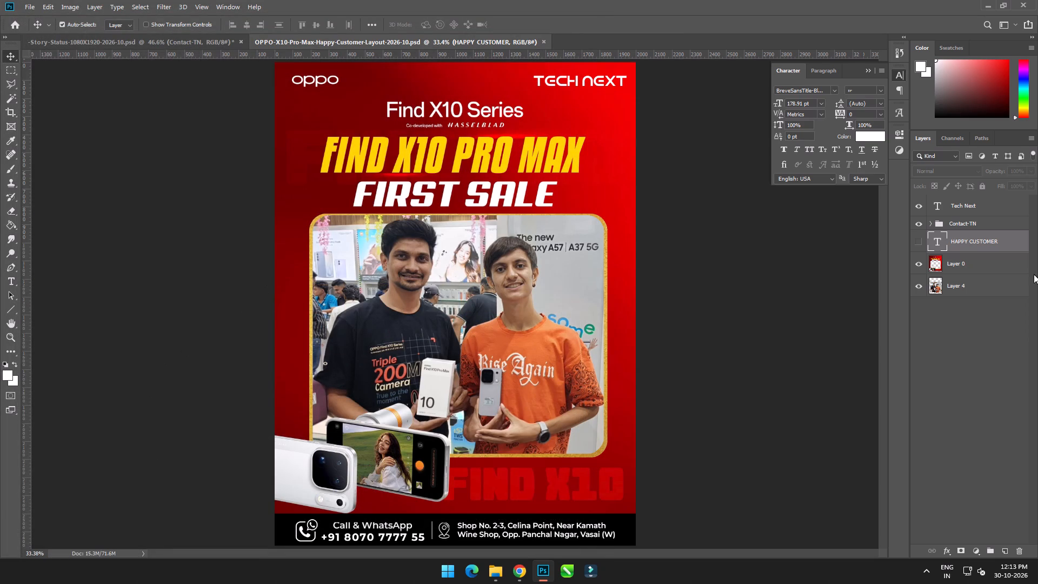
Add a Levels adjustment above the Layer 4 photo with input levels 20, 1.22 and 235, and preview its effect.
click(959, 286)
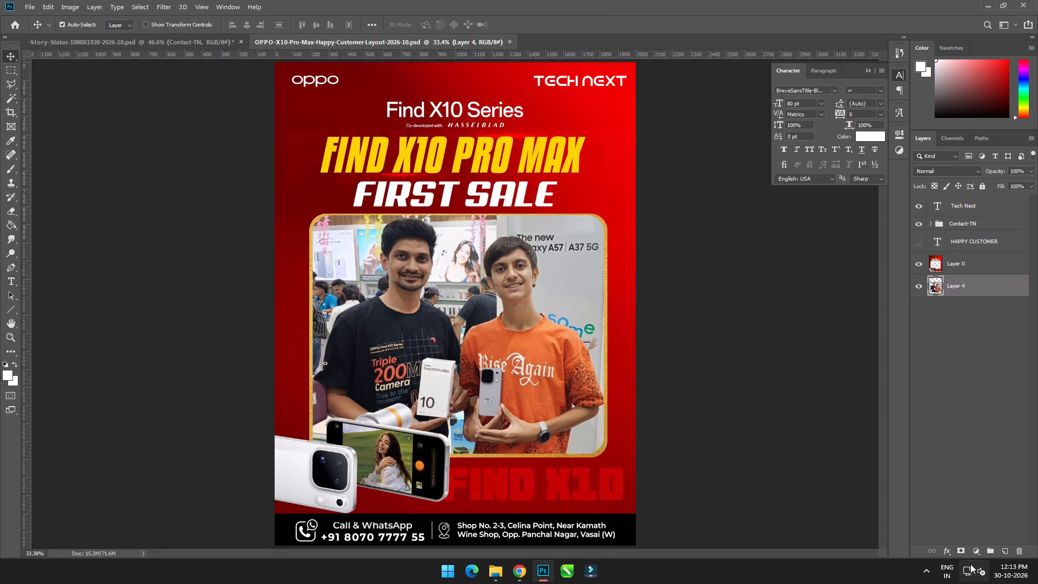
click(974, 554)
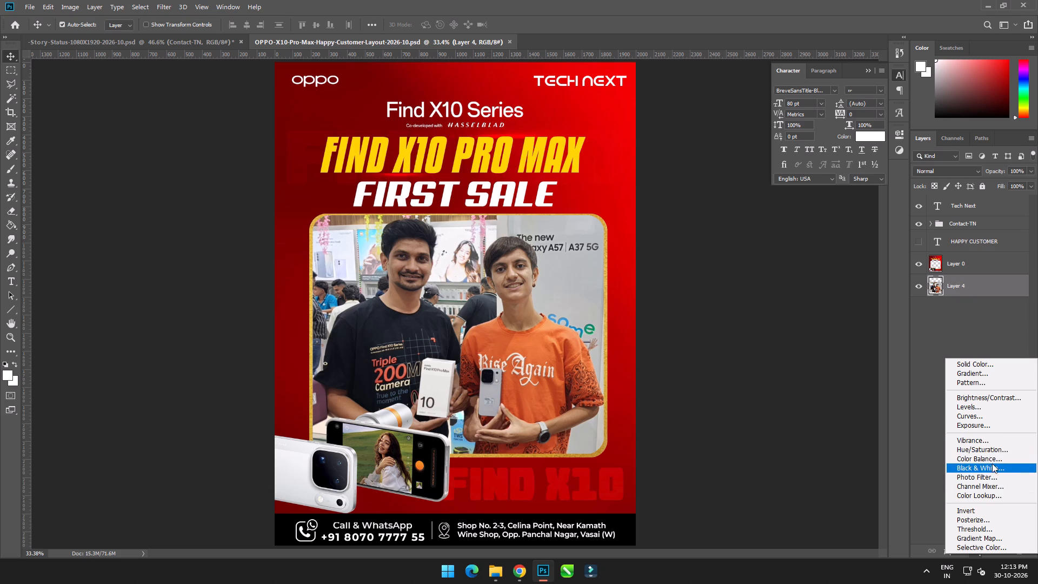
click(979, 409)
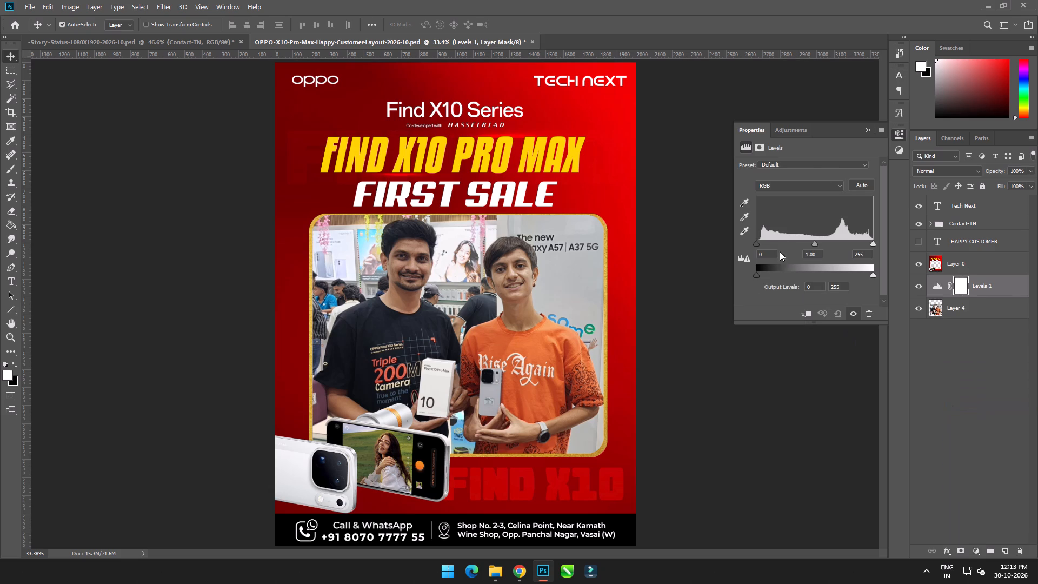
drag(815, 244, 808, 242)
drag(808, 242, 807, 242)
drag(758, 243, 764, 243)
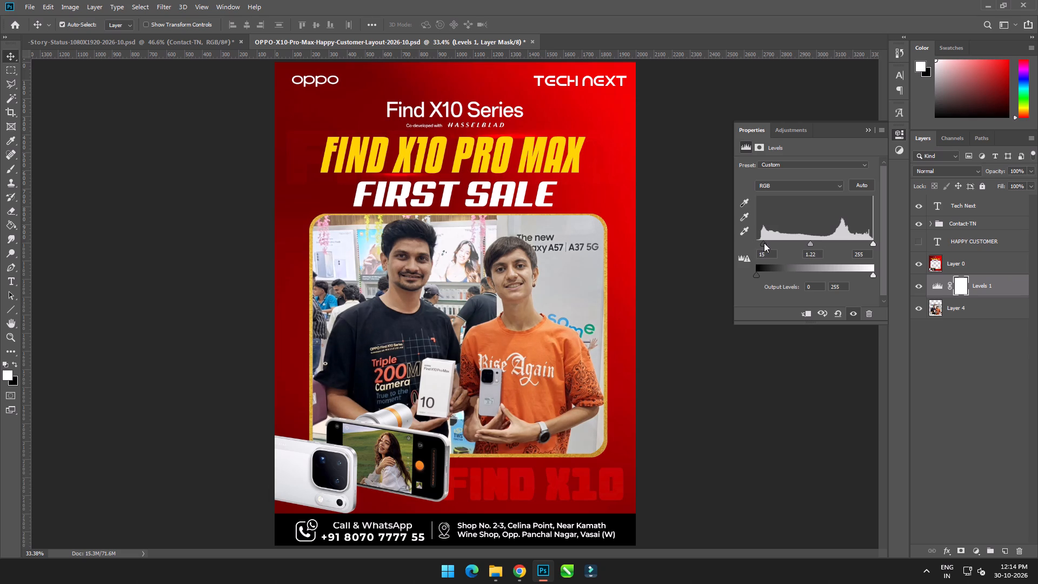
drag(764, 243, 766, 243)
drag(870, 243, 862, 243)
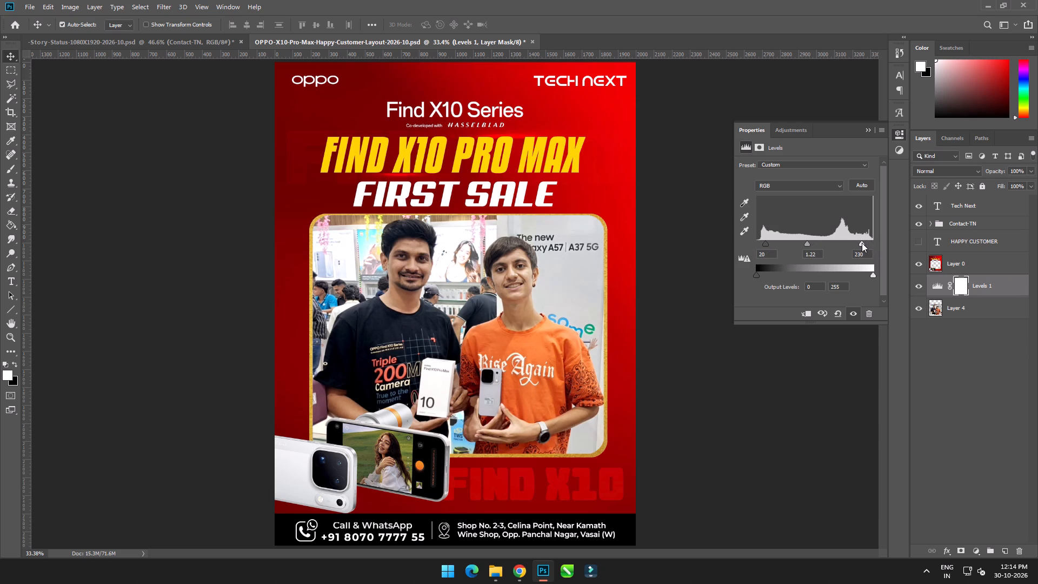
drag(862, 243, 864, 243)
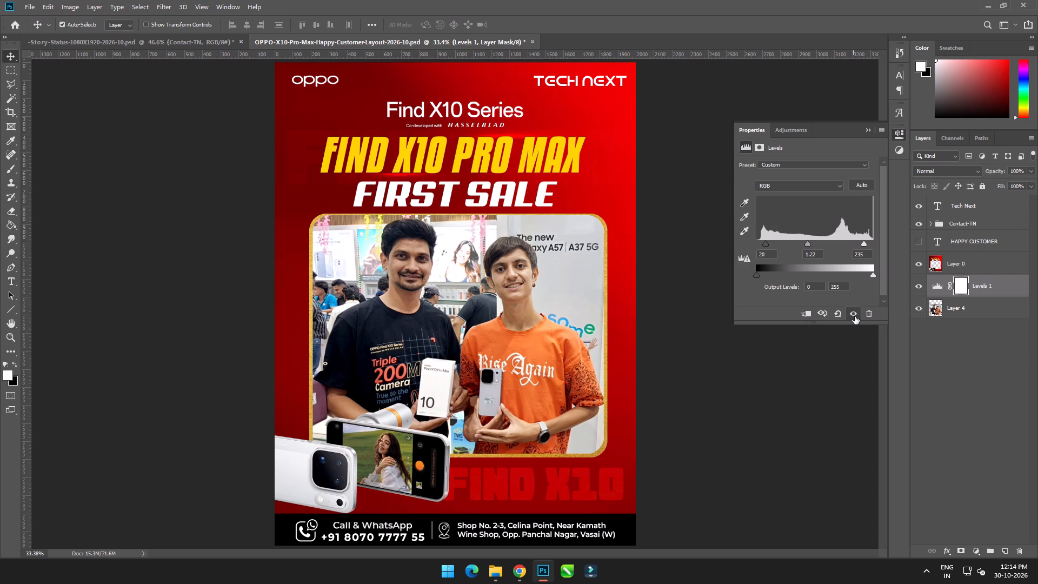
click(855, 316)
click(855, 316)
click(871, 128)
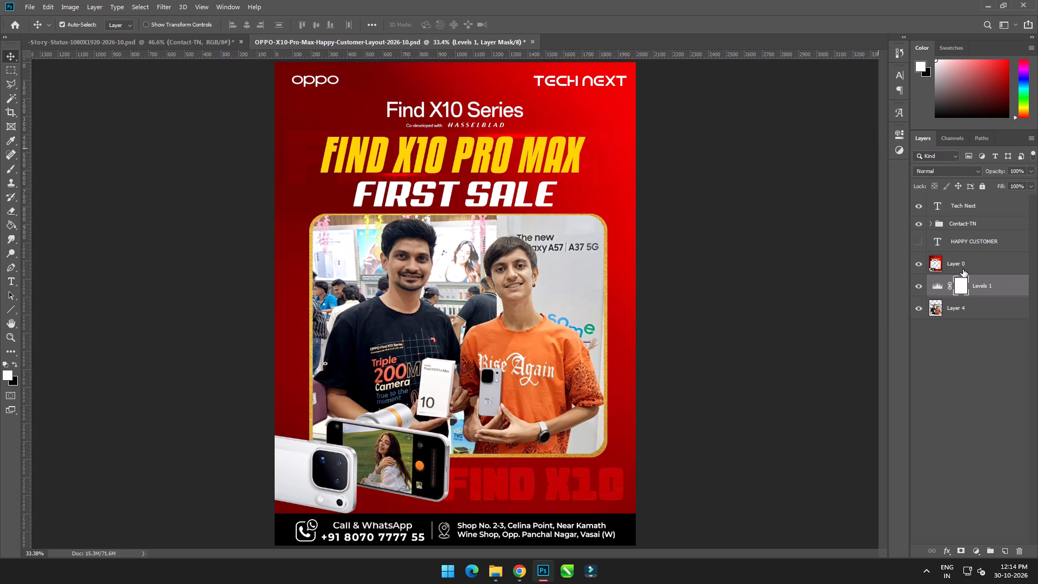
Clip the Levels adjustment to the Layer 4 photo and compare the photo with the adjustment hidden and shown.
alt+click(969, 298)
click(922, 286)
click(922, 286)
Save the changes to the OPPO X10 Pro Max happy-customer layout file and close the document.
click(31, 5)
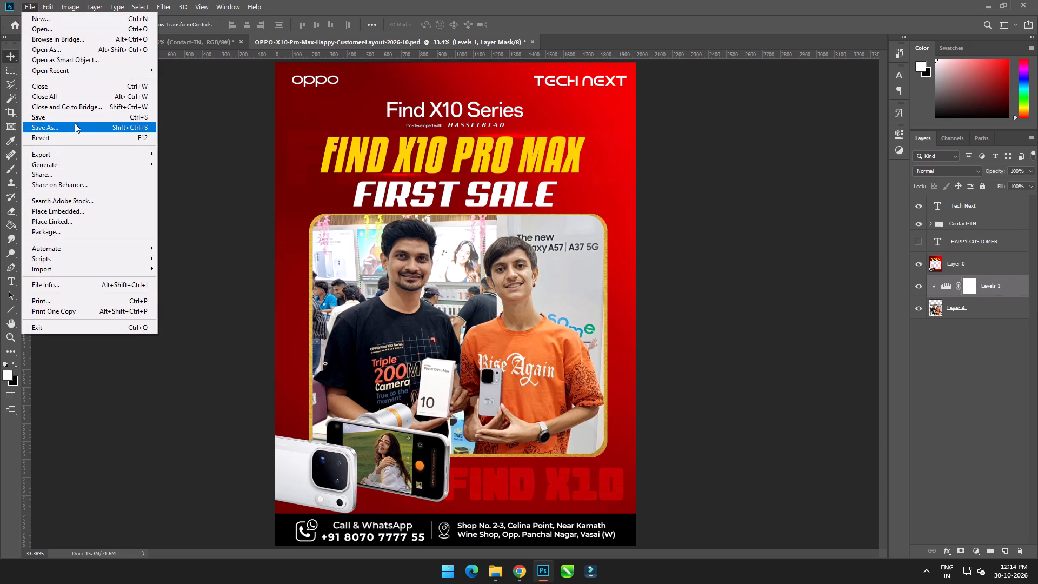
click(75, 118)
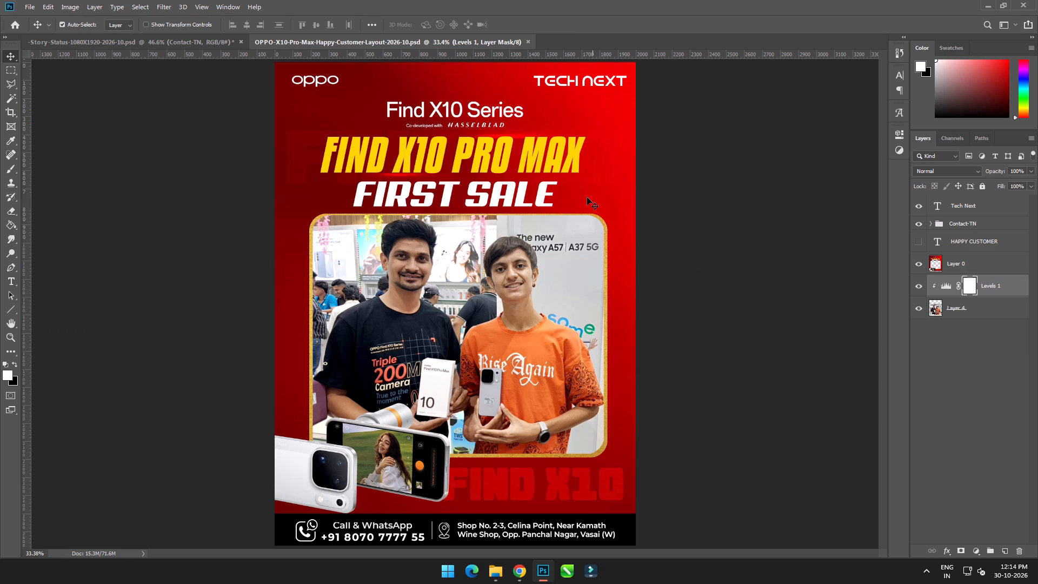
double_click(527, 38)
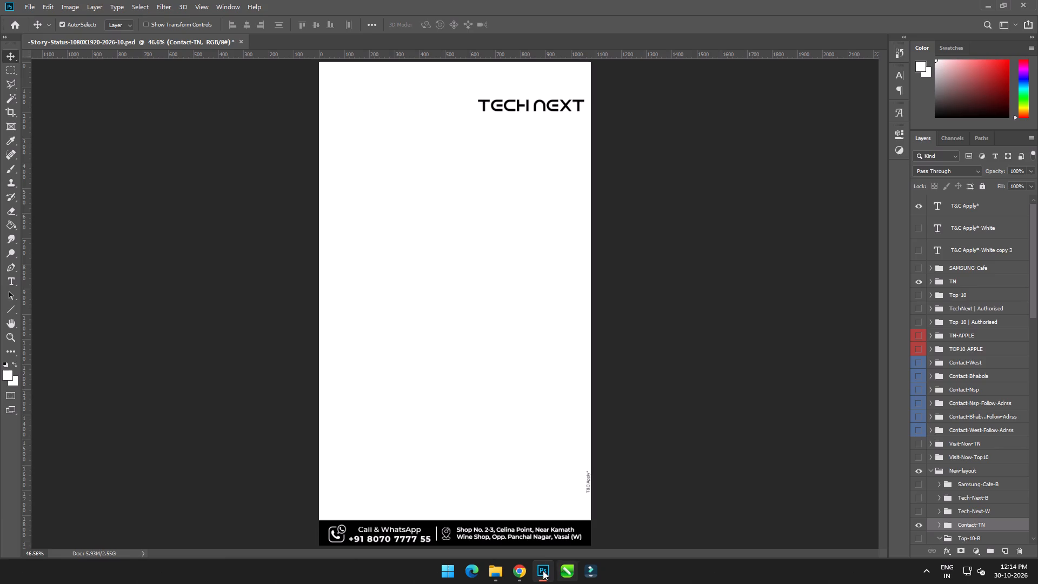
Switch to Hotspot Shield, choose the Basic plan, decline the free Premium offer, connect to the VPN and minimise its window.
click(536, 575)
click(456, 575)
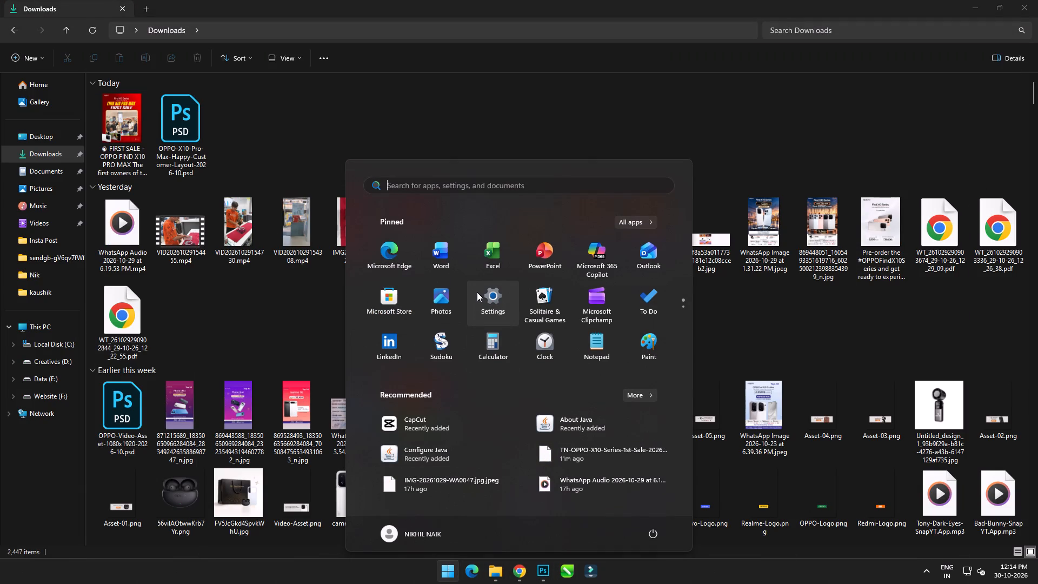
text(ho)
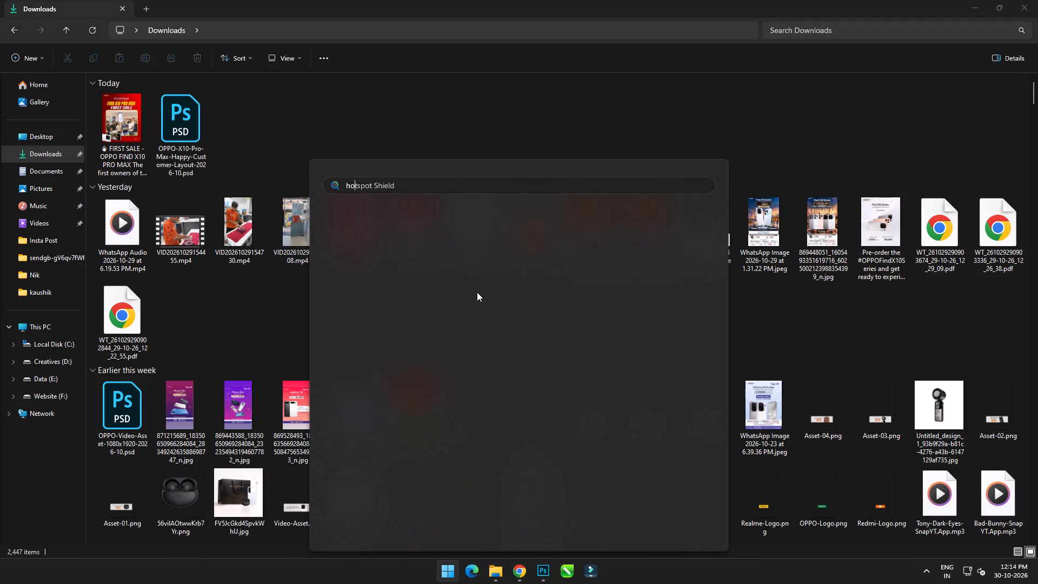
click(466, 273)
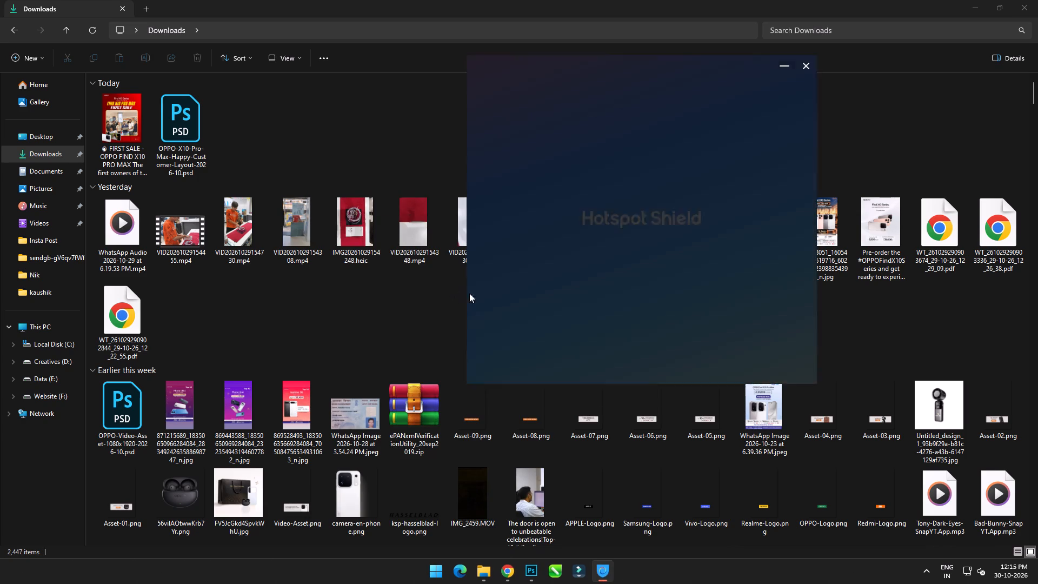
click(746, 194)
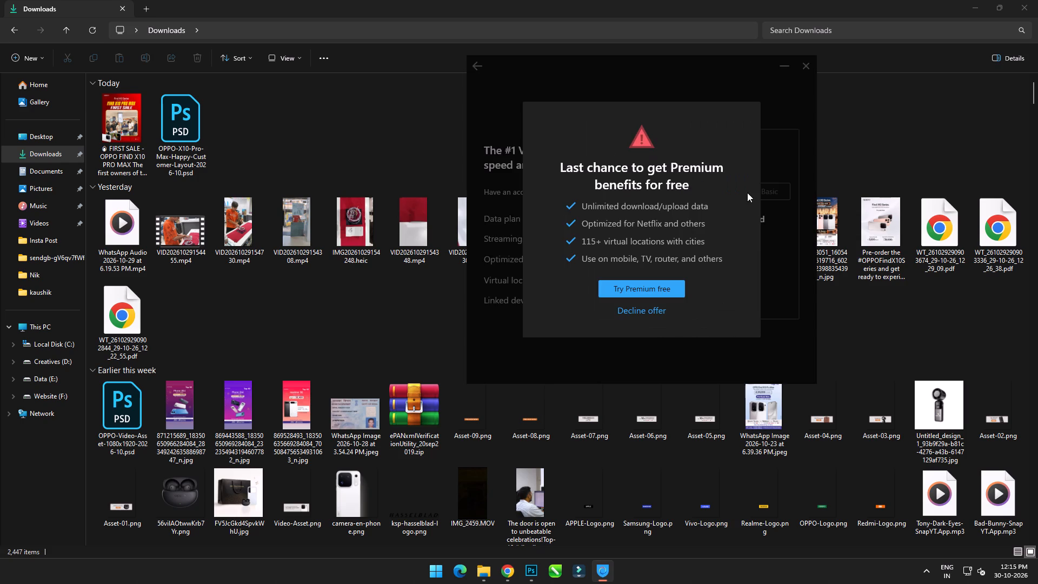
click(664, 310)
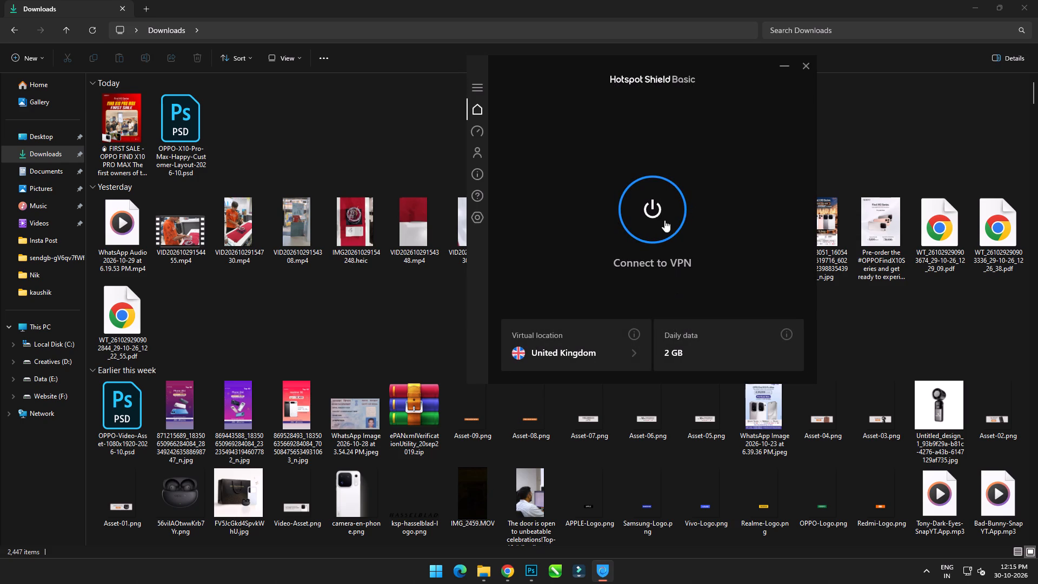
click(661, 206)
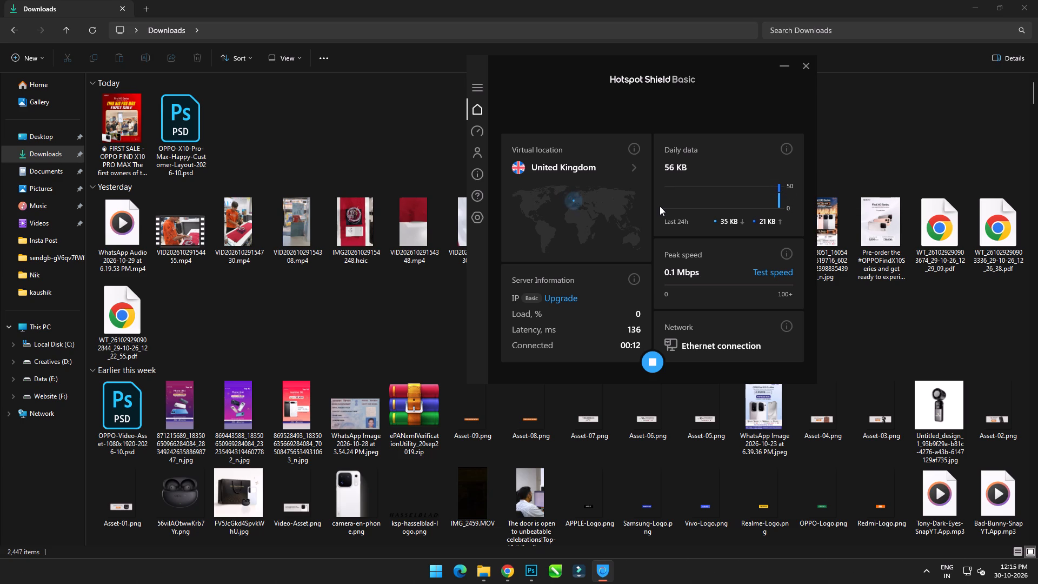
click(786, 69)
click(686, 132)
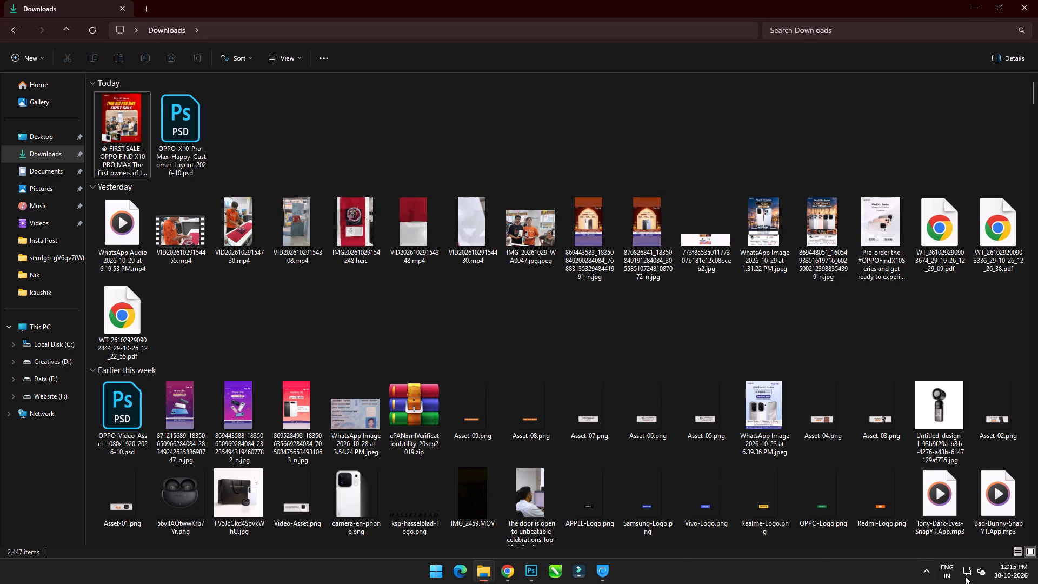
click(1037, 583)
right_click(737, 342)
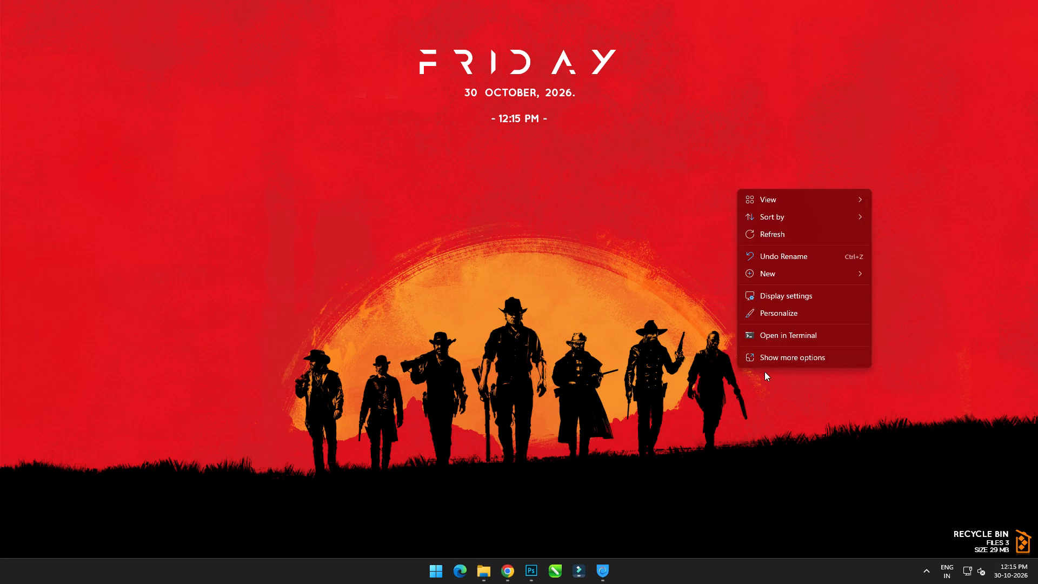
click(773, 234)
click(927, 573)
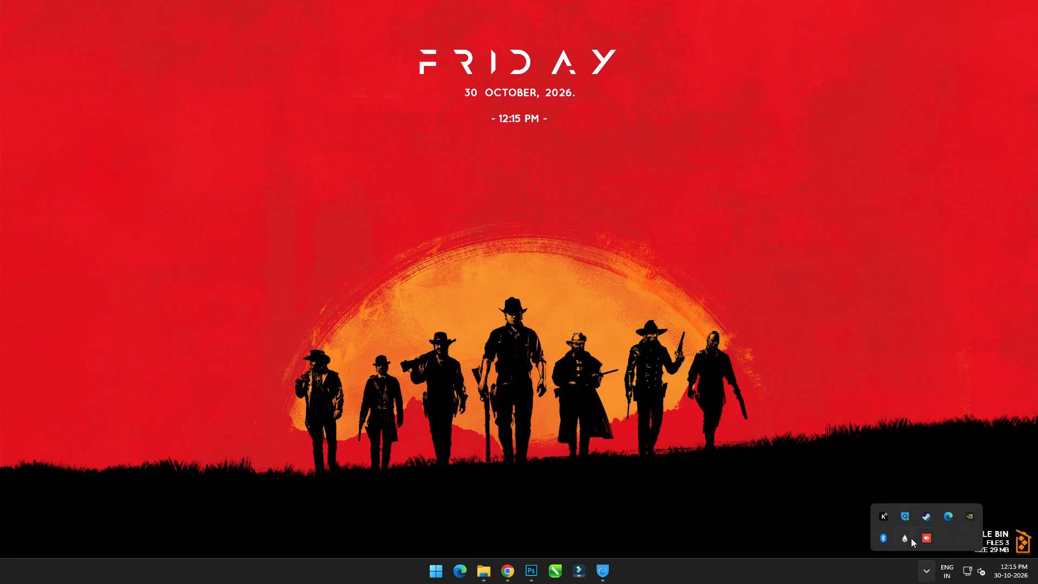